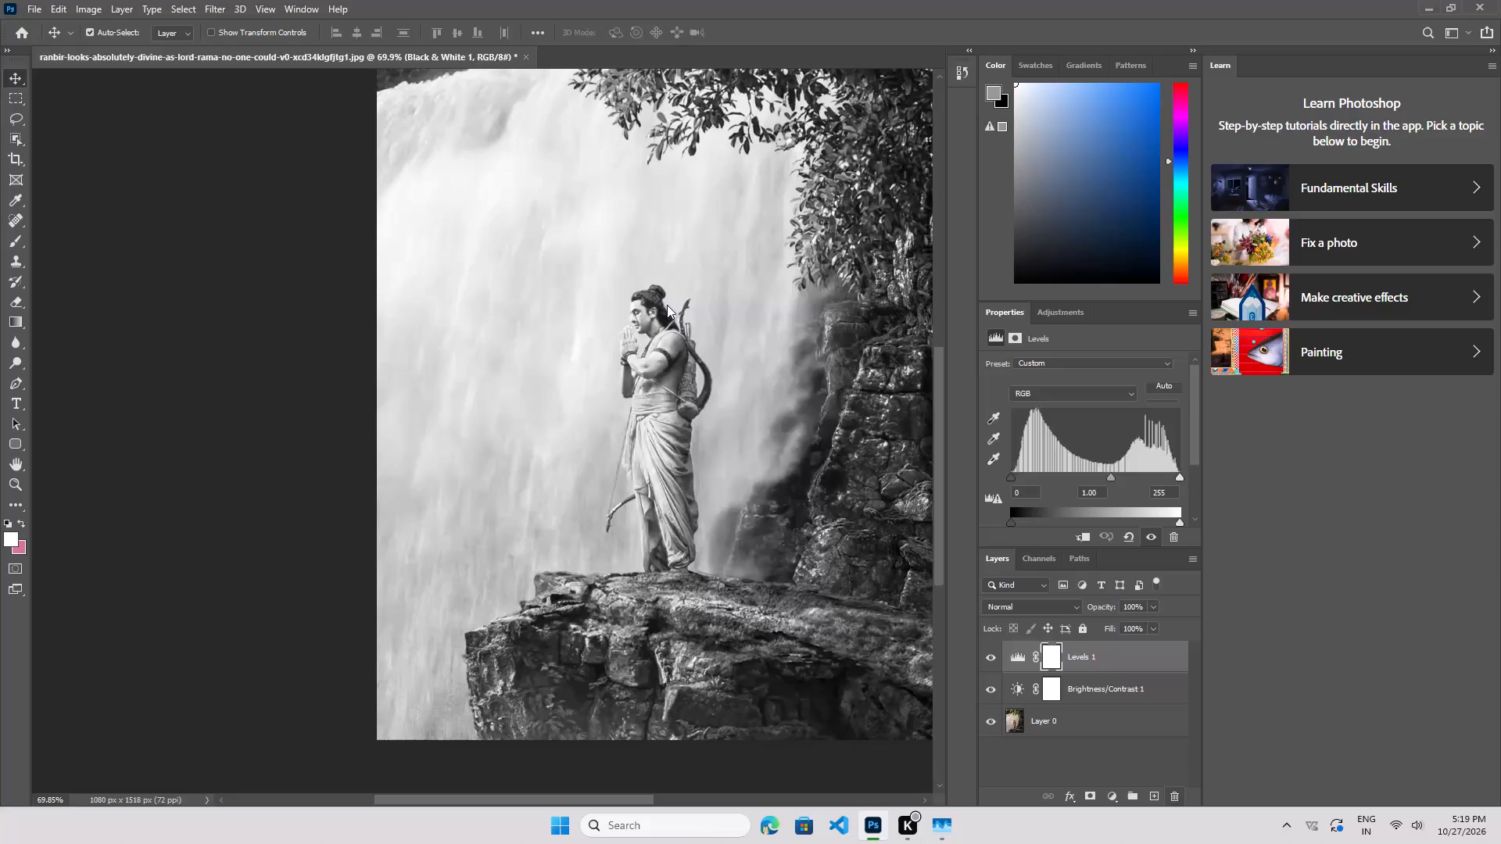
Add a Channel Mixer adjustment layer above Levels 1 with the Red output channel at Red +93%, Green +2% and Blue +3%.
click(1113, 792)
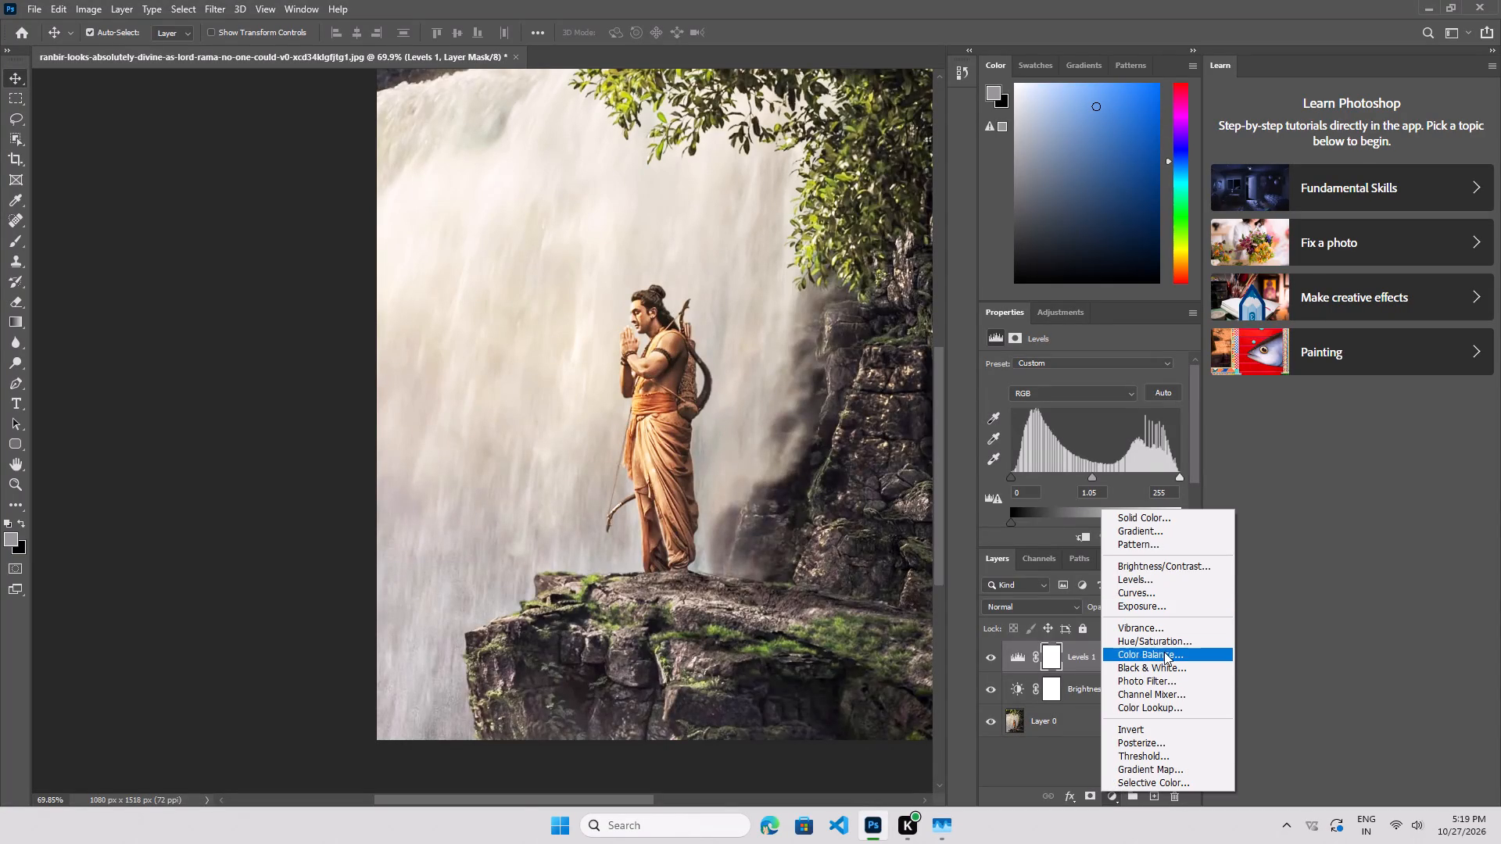
click(1167, 699)
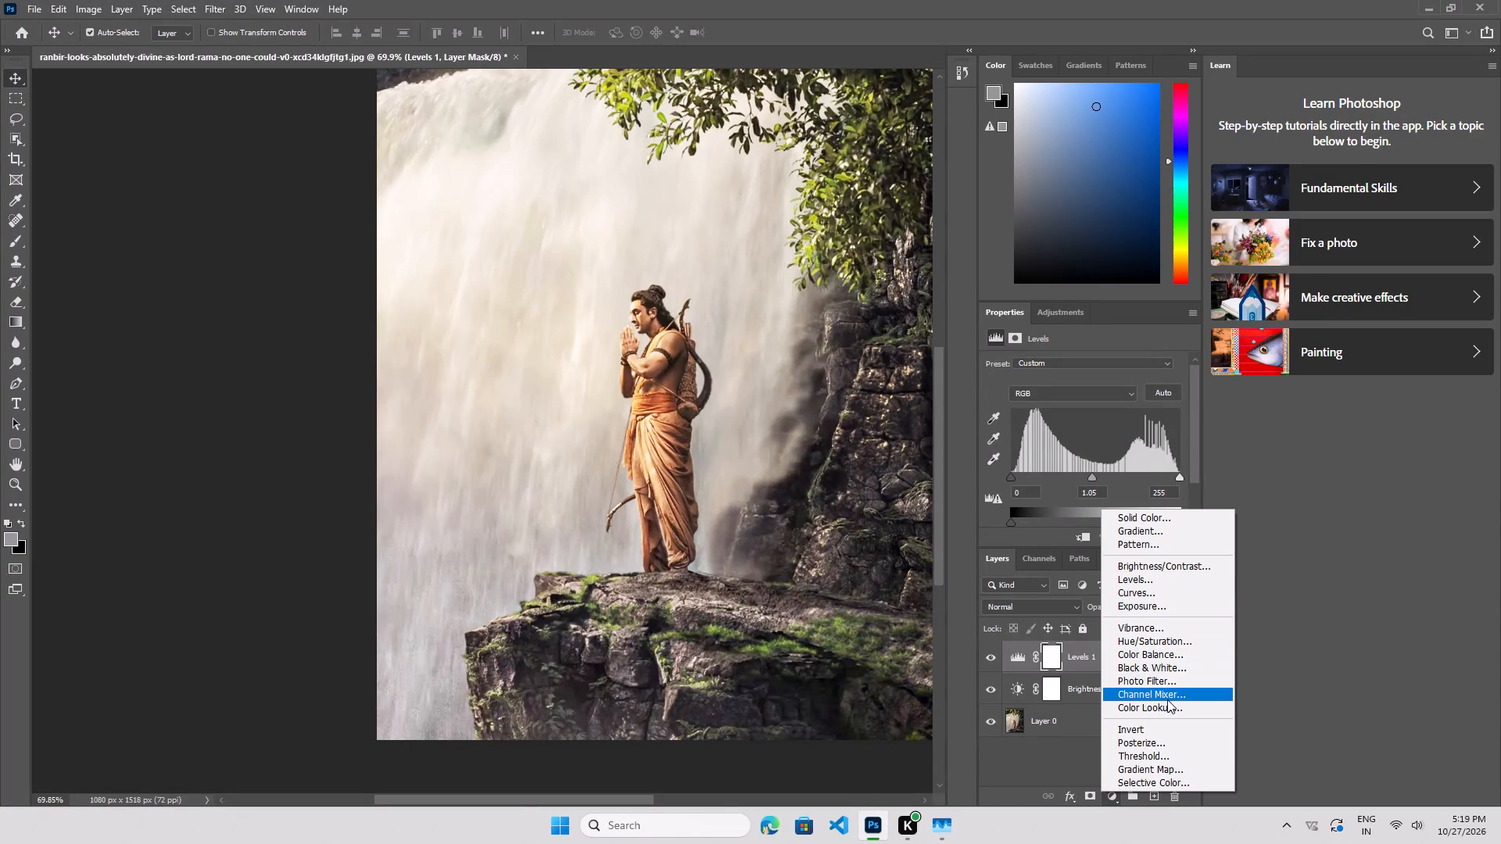
drag(1126, 438, 1097, 435)
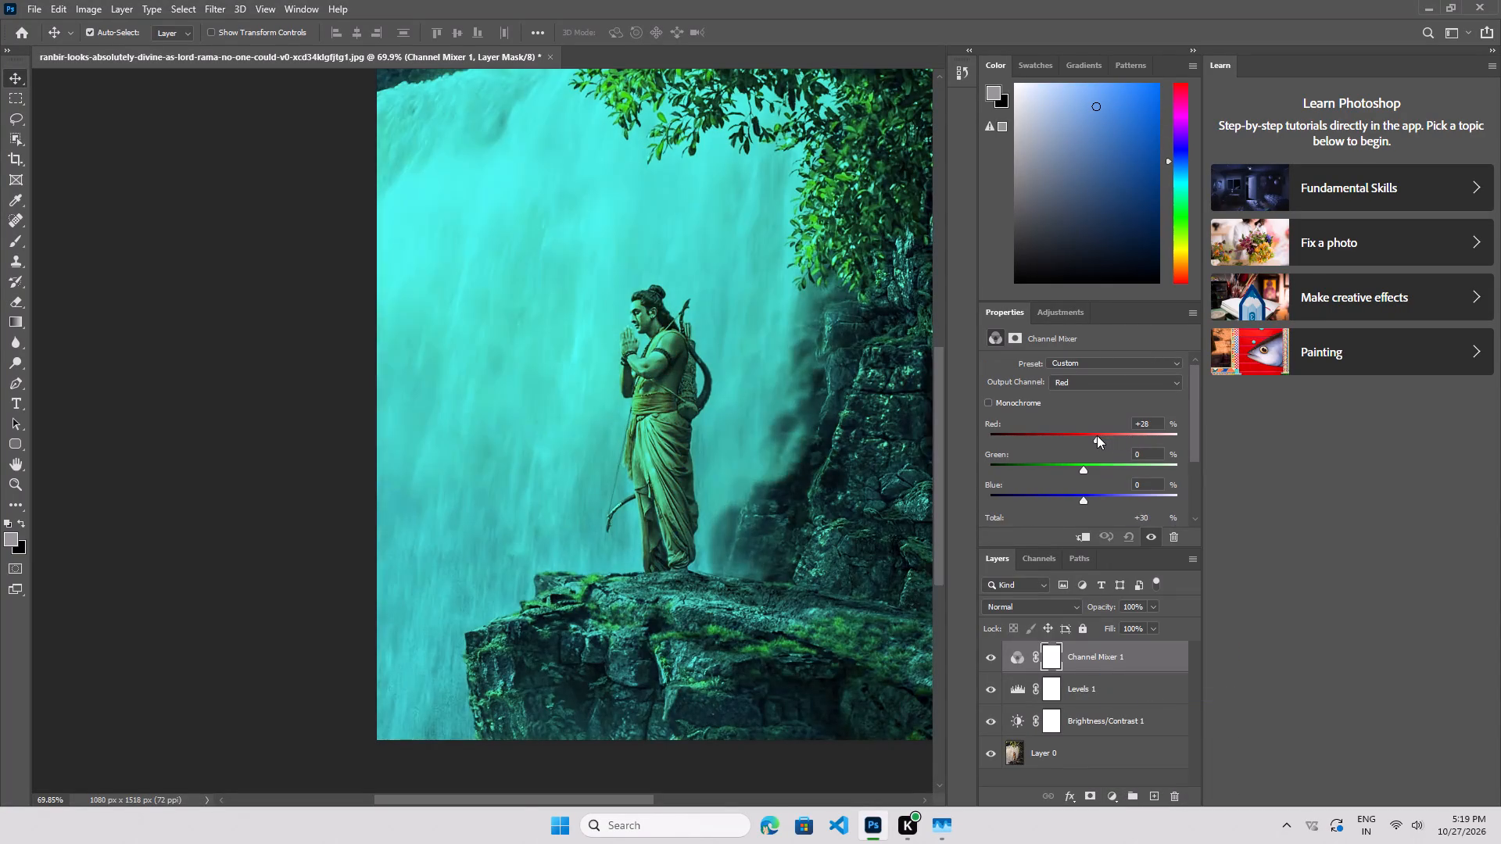
drag(1097, 435, 1130, 429)
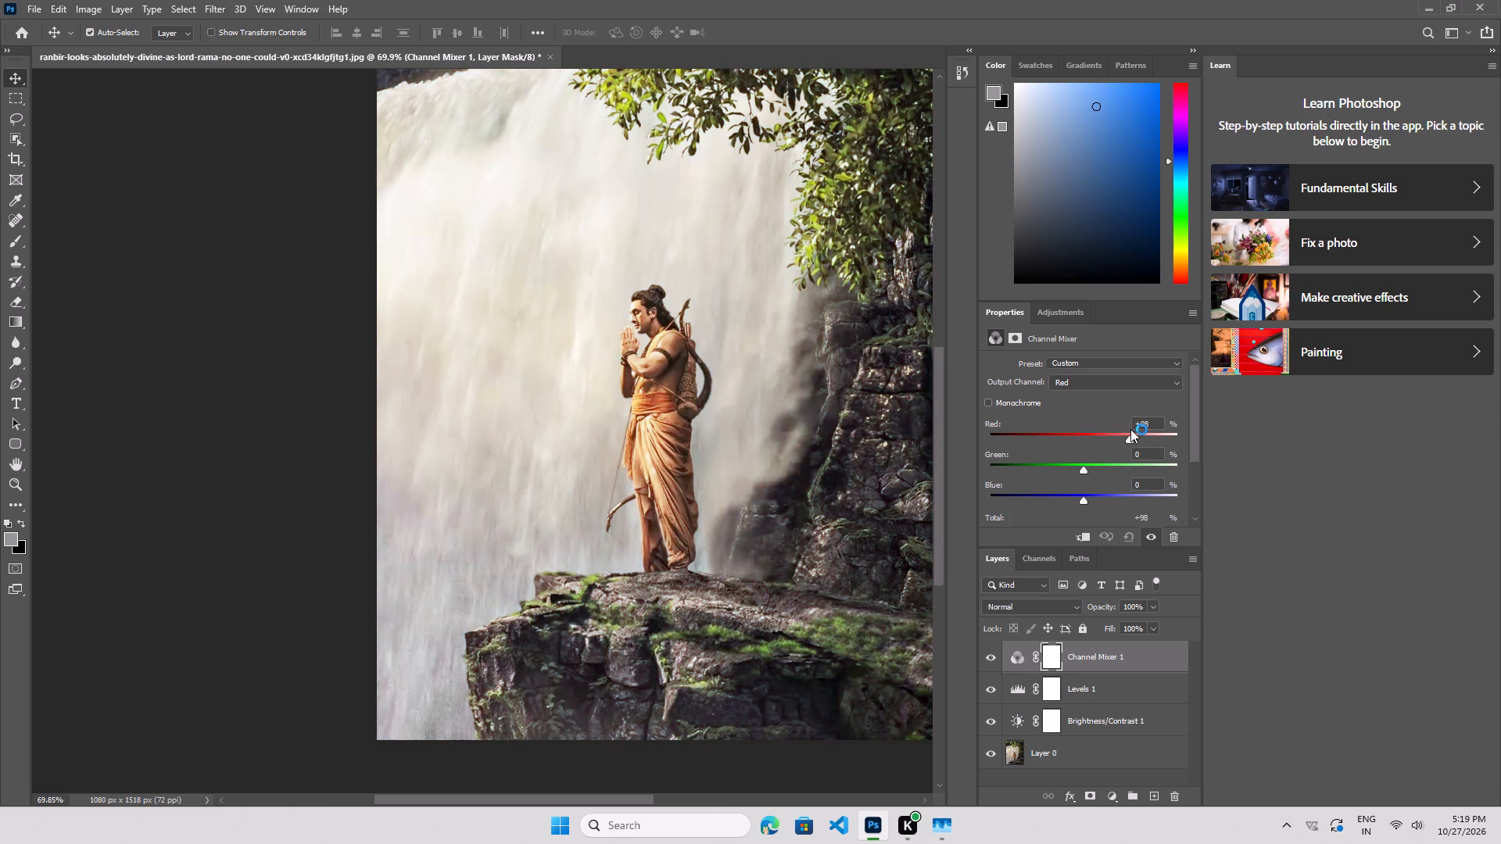
drag(1130, 429, 1123, 425)
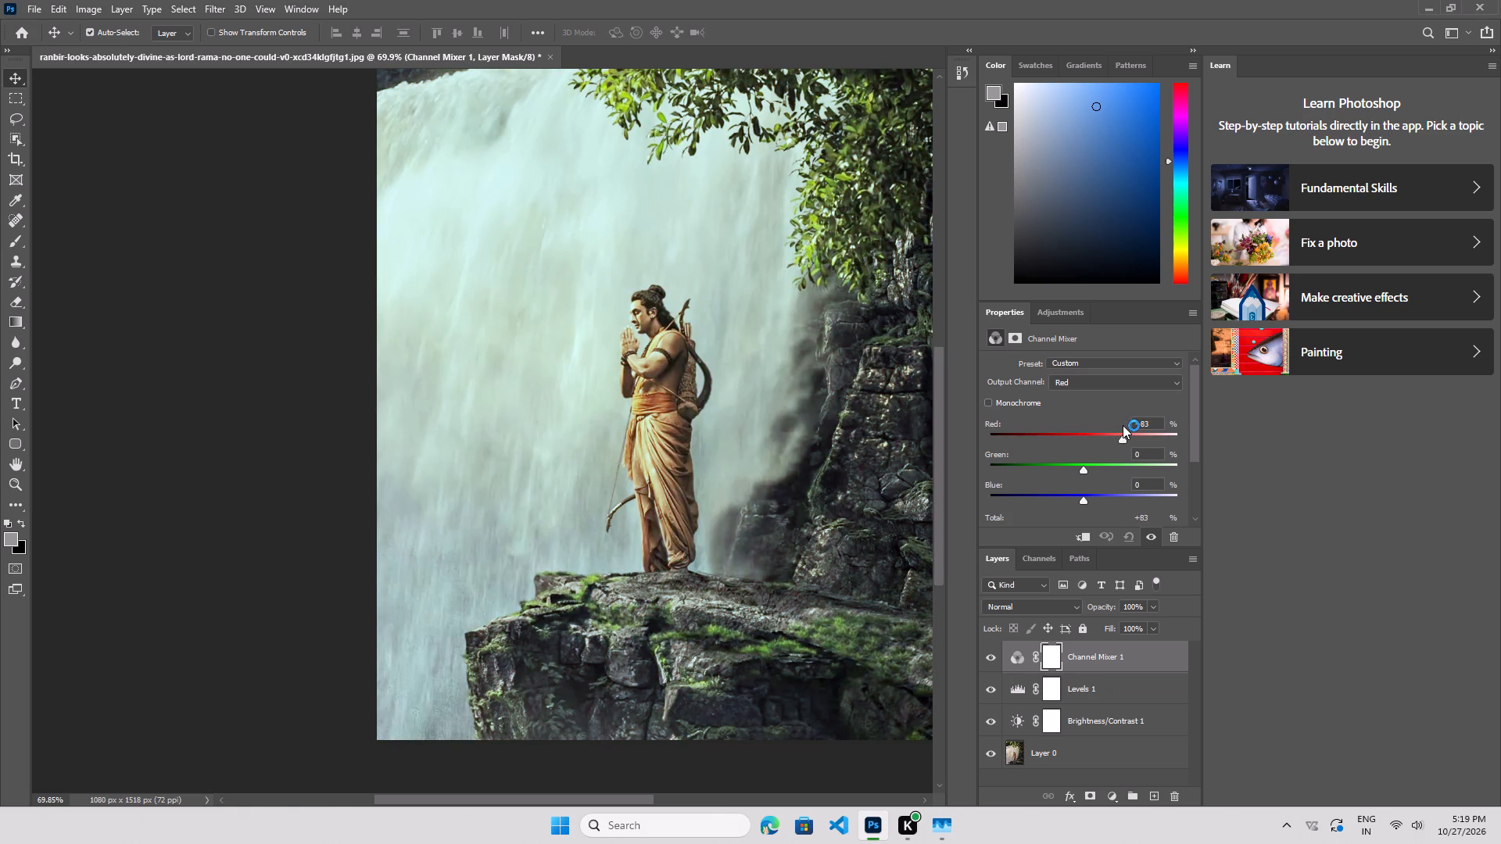
drag(1123, 425, 1127, 427)
click(1083, 469)
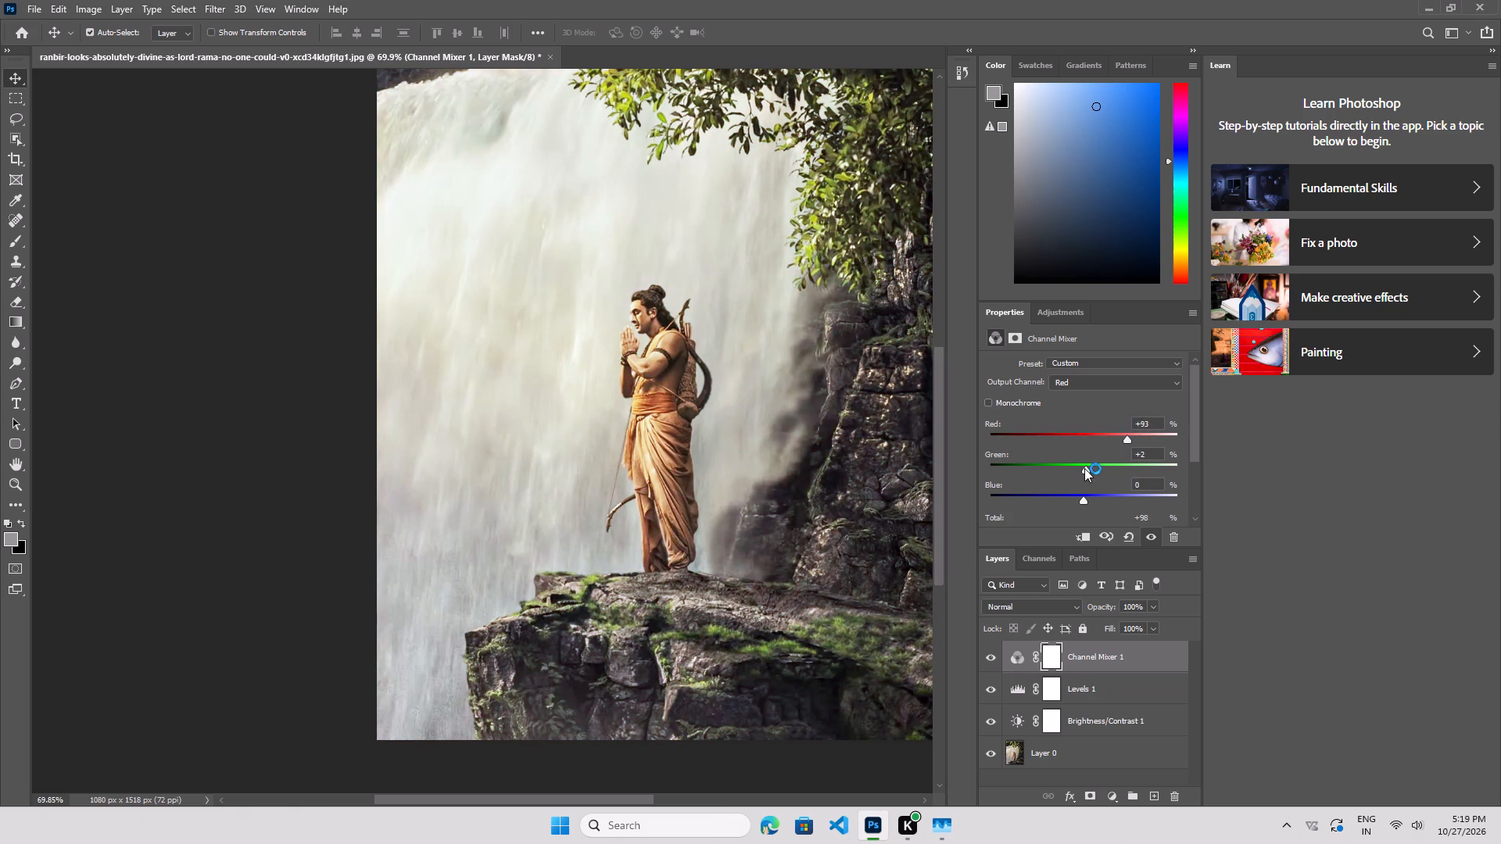
drag(1082, 496, 1087, 497)
drag(1087, 497, 1083, 492)
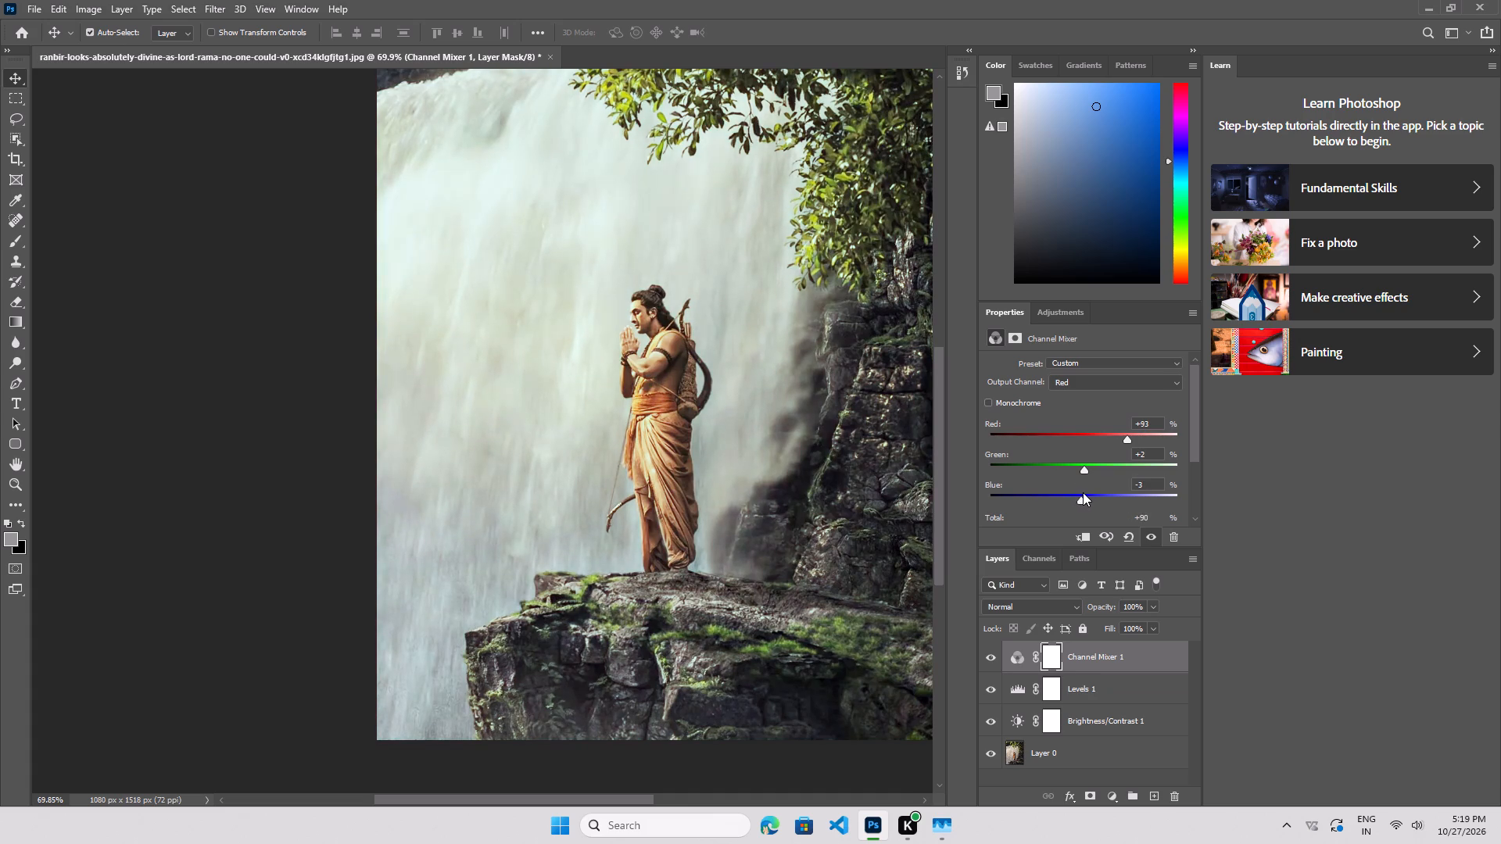
drag(1083, 492, 1083, 489)
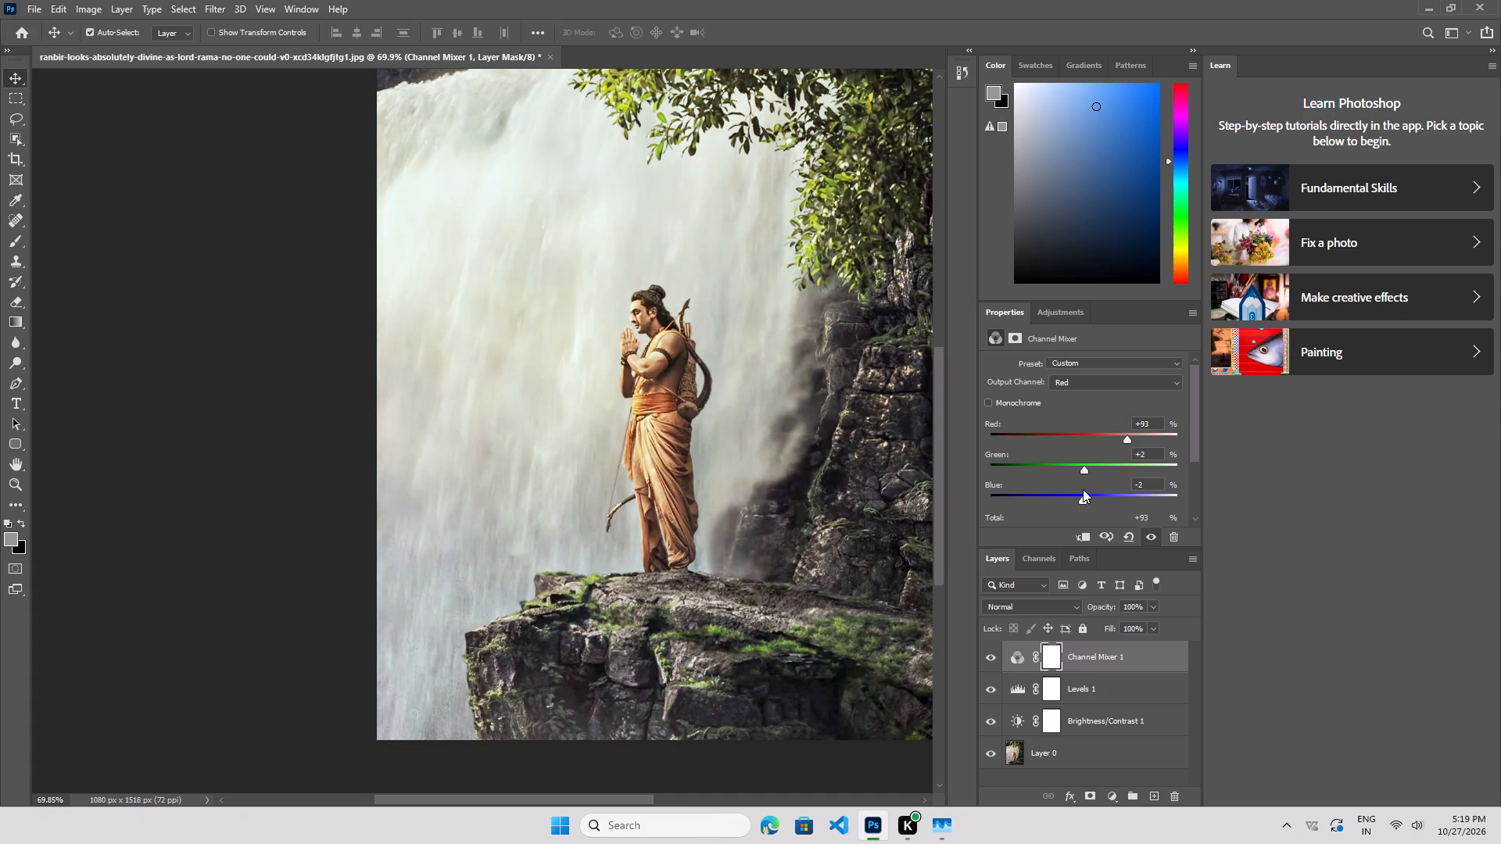
drag(1083, 489, 1085, 489)
Compare the photo before and after by hiding the three adjustment layers and showing them again.
click(993, 722)
click(990, 689)
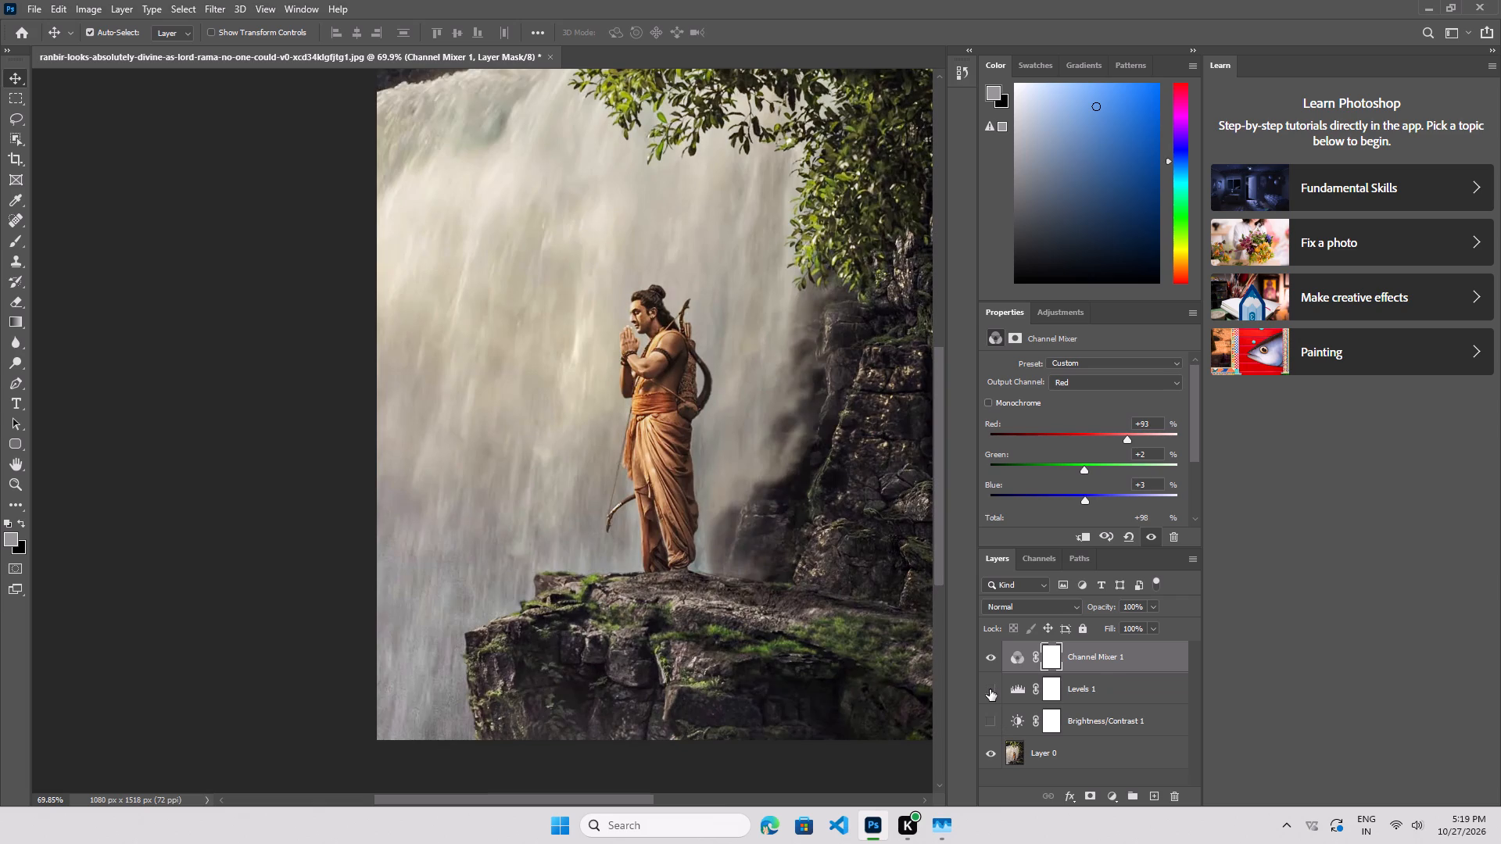
click(989, 659)
click(992, 718)
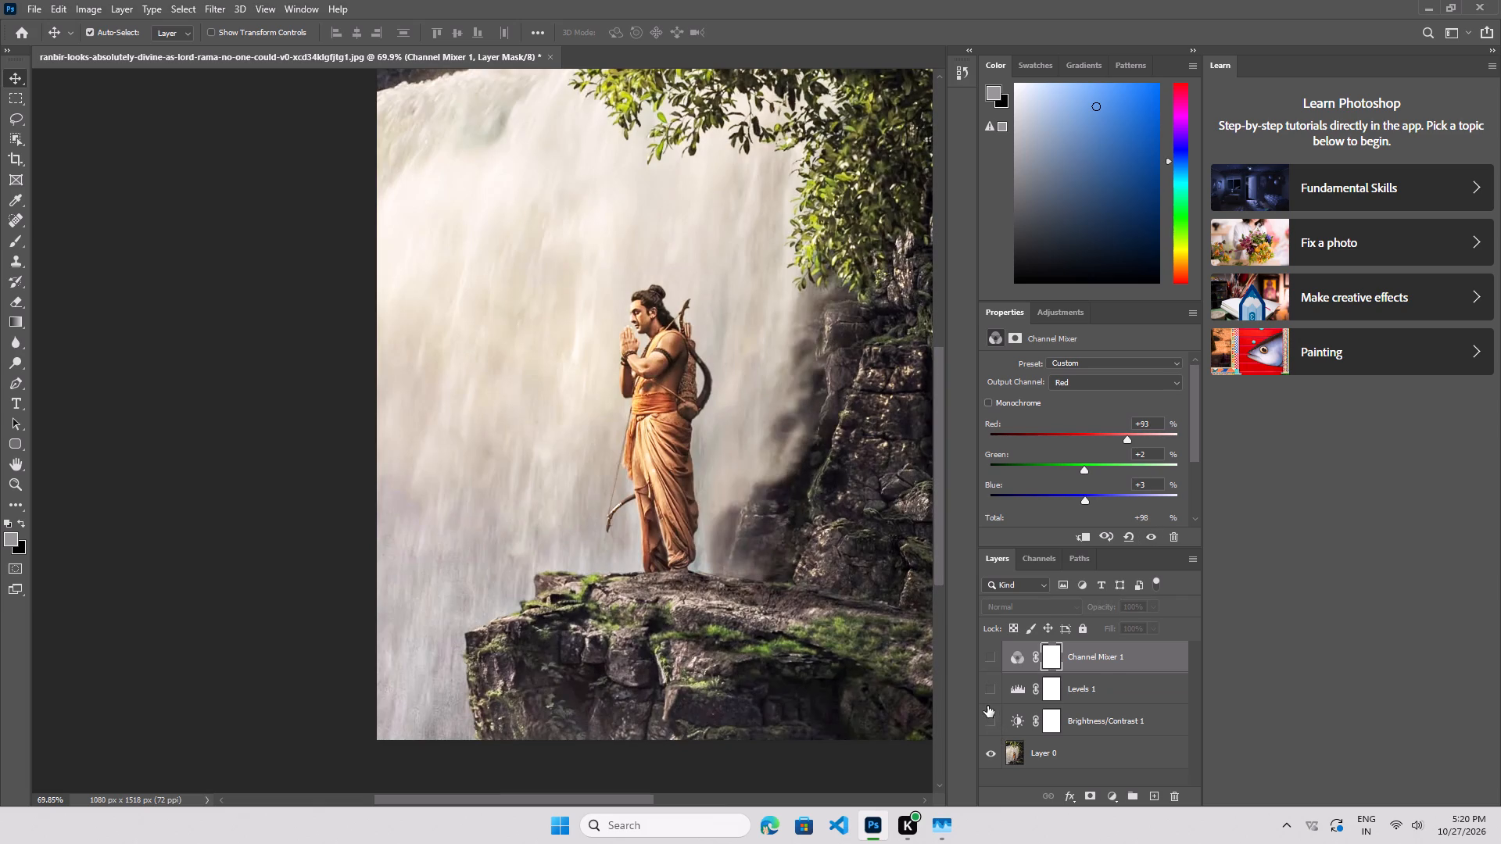
click(987, 706)
click(992, 721)
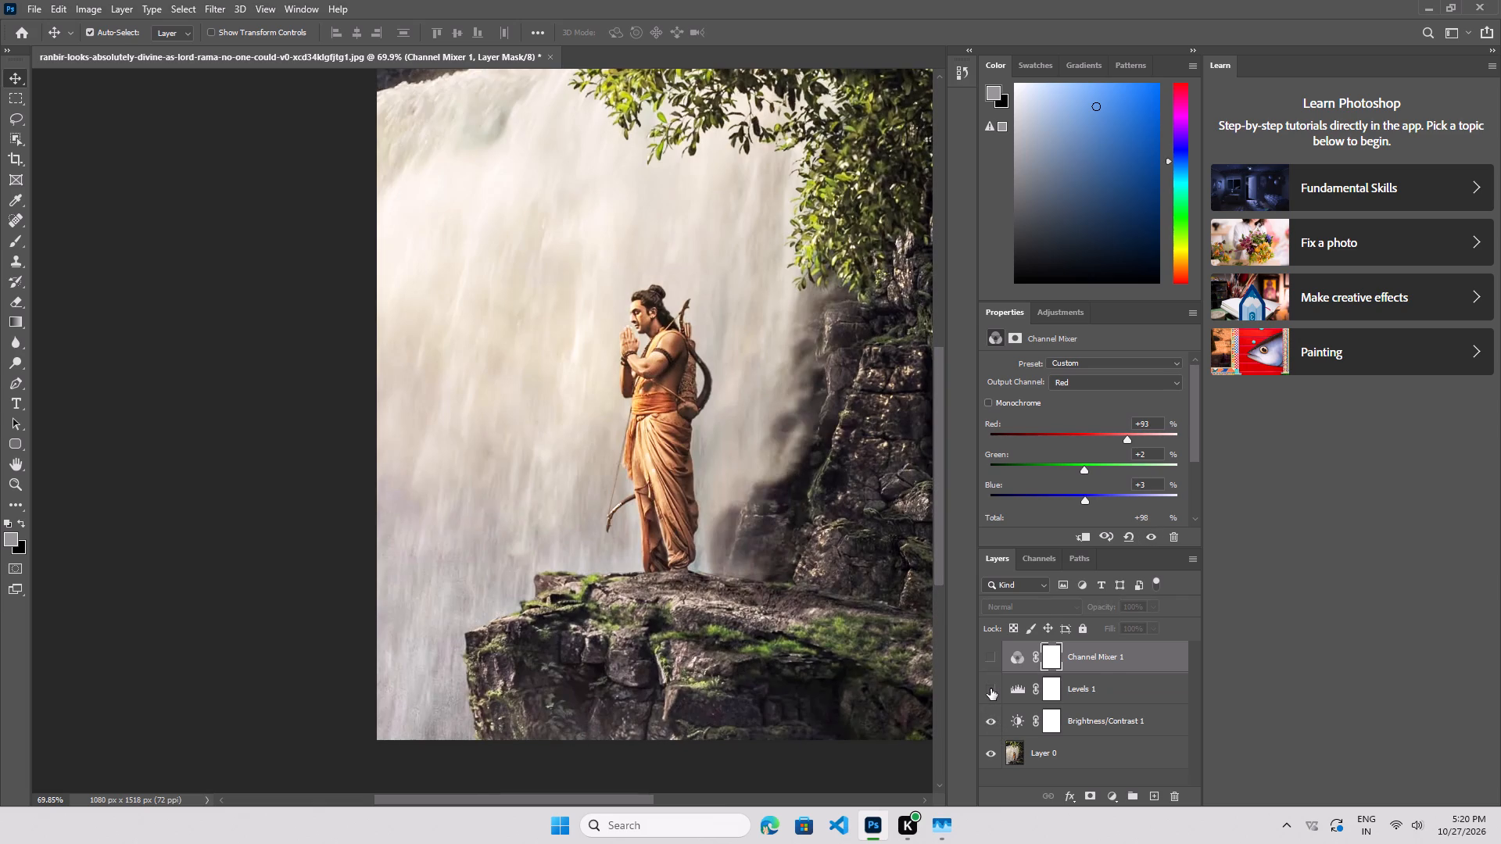
click(991, 688)
click(991, 657)
Set the brightness of the Brightness/Contrast 1 adjustment layer to 43.
scroll(756, 735, down, 3)
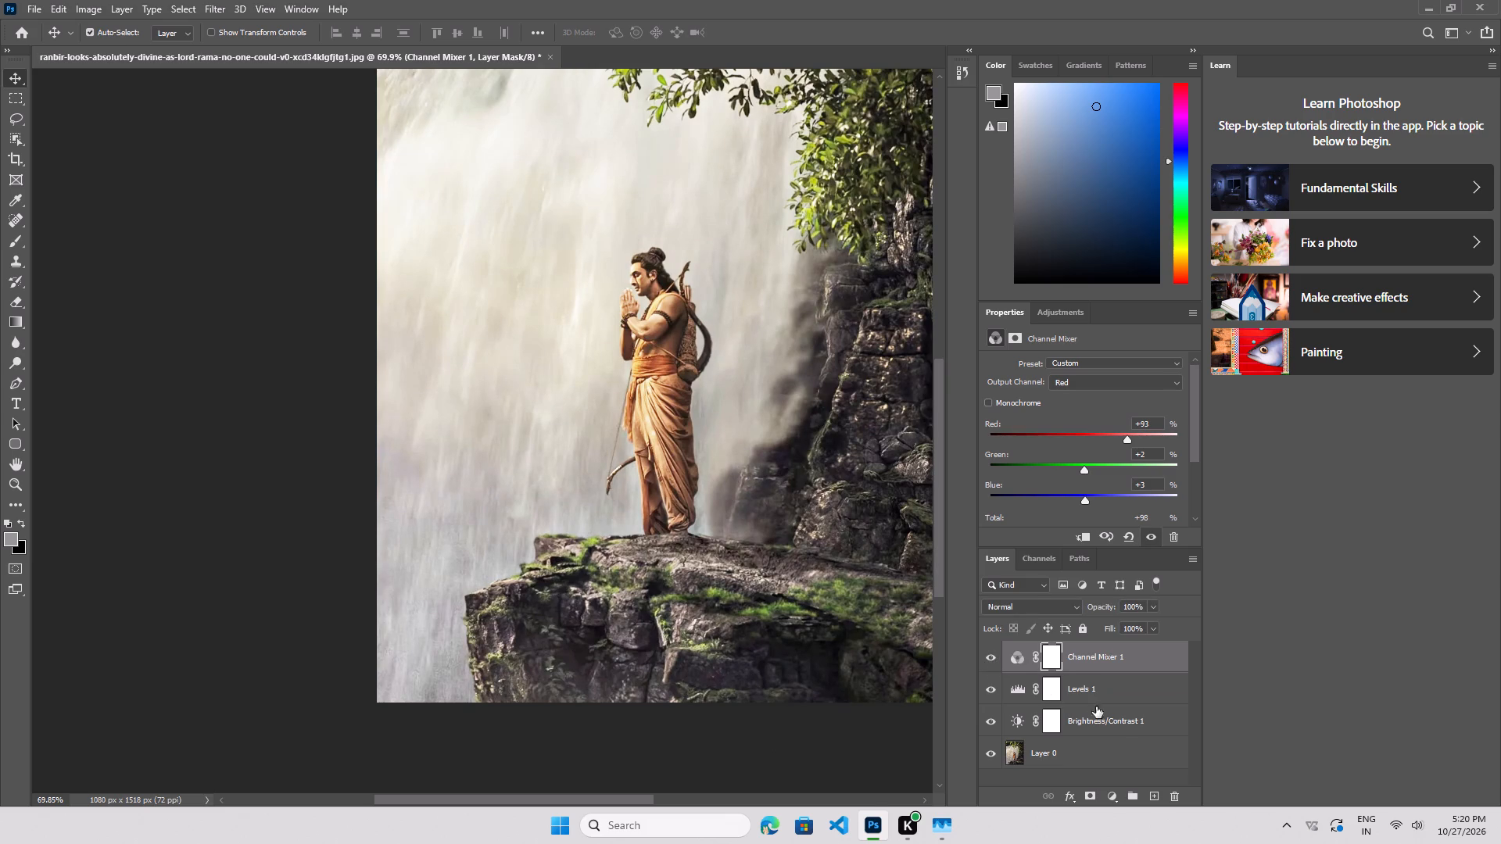
click(1111, 717)
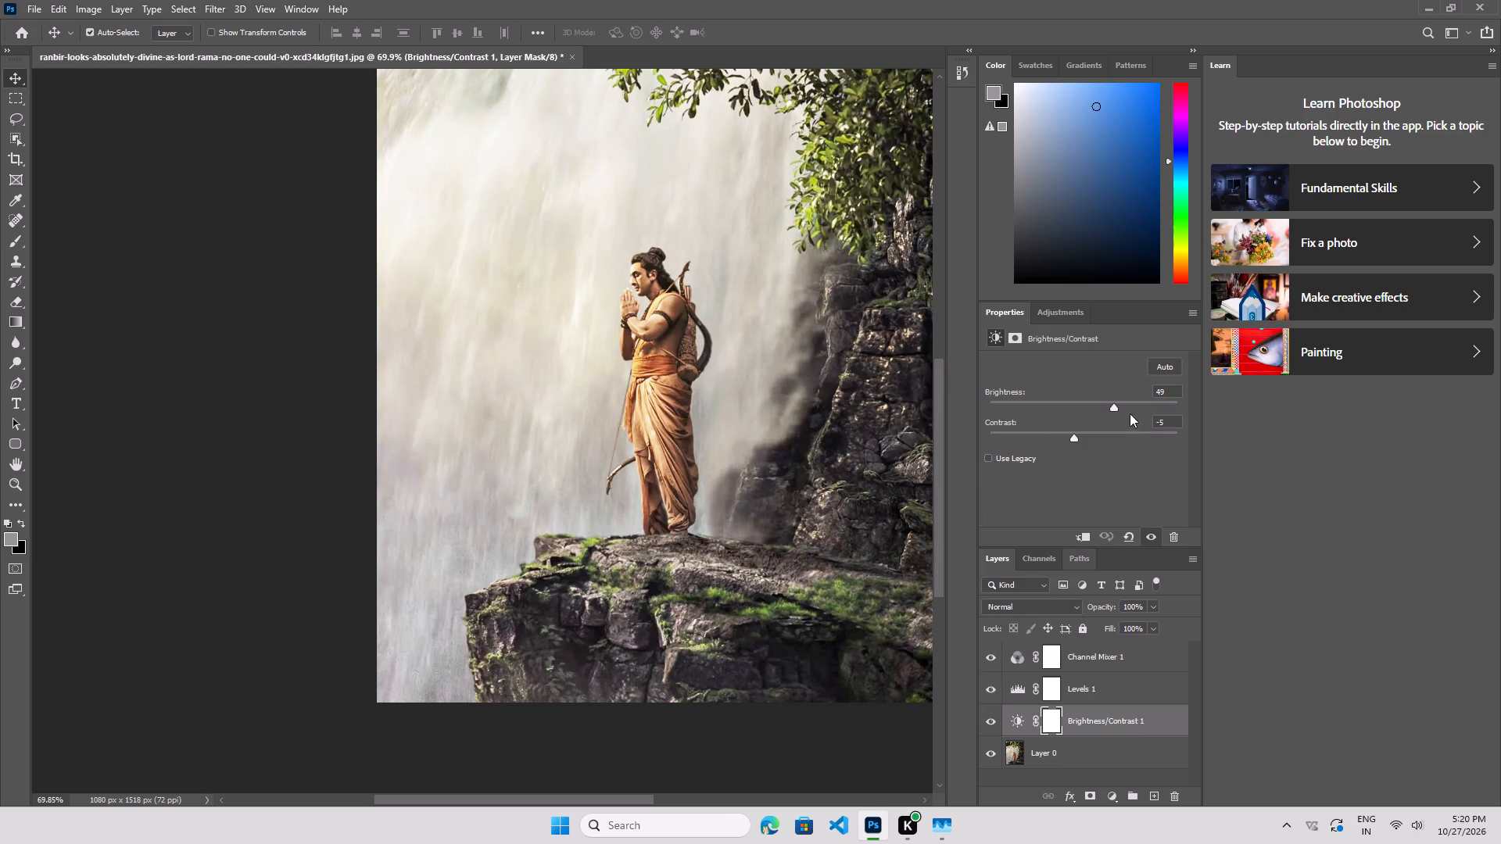
drag(1115, 399, 1132, 401)
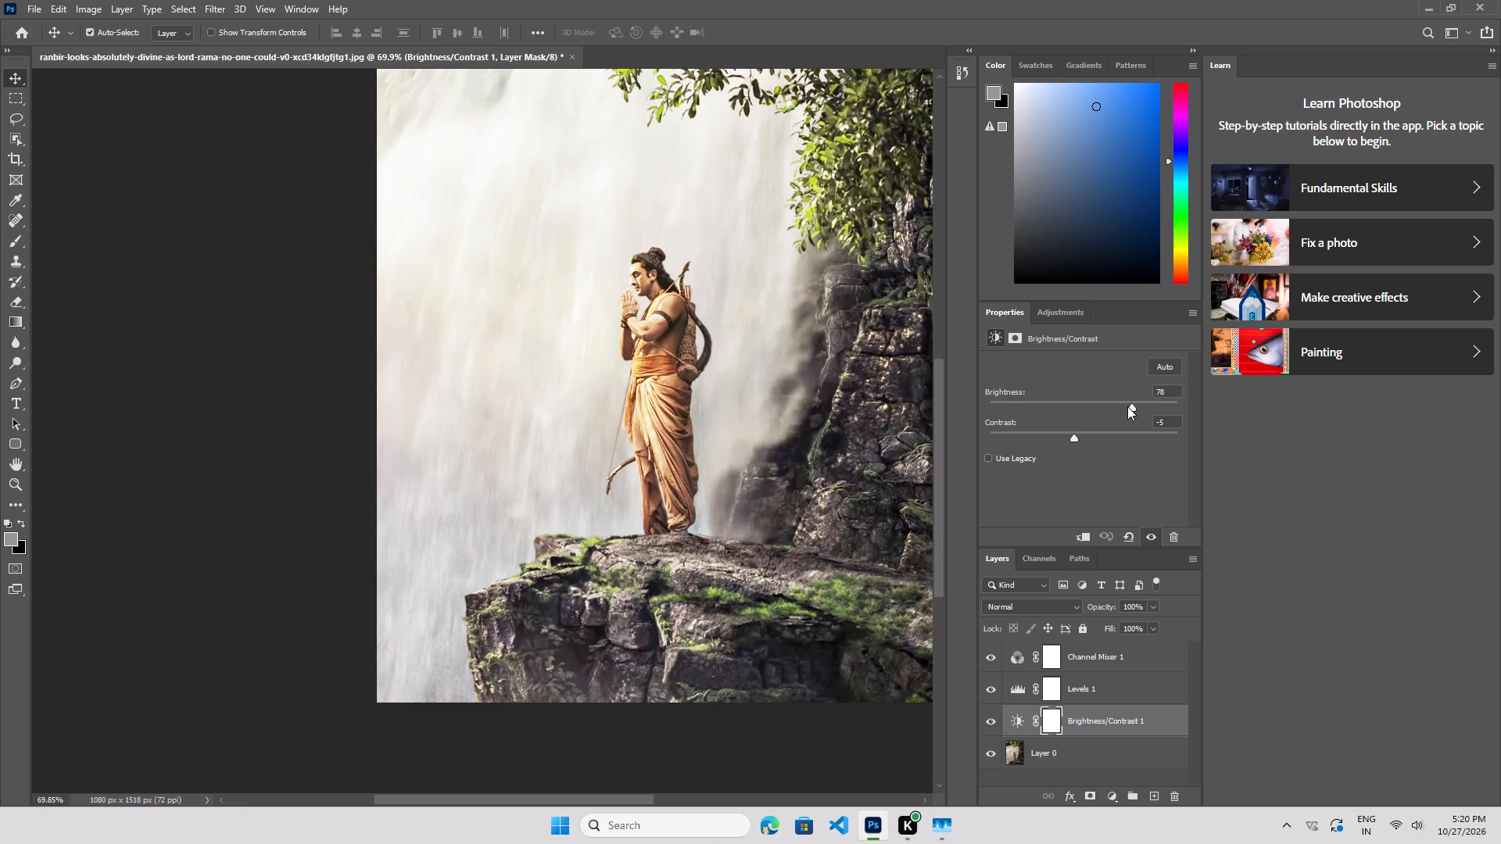
drag(1130, 405, 1098, 404)
drag(1098, 409, 1088, 408)
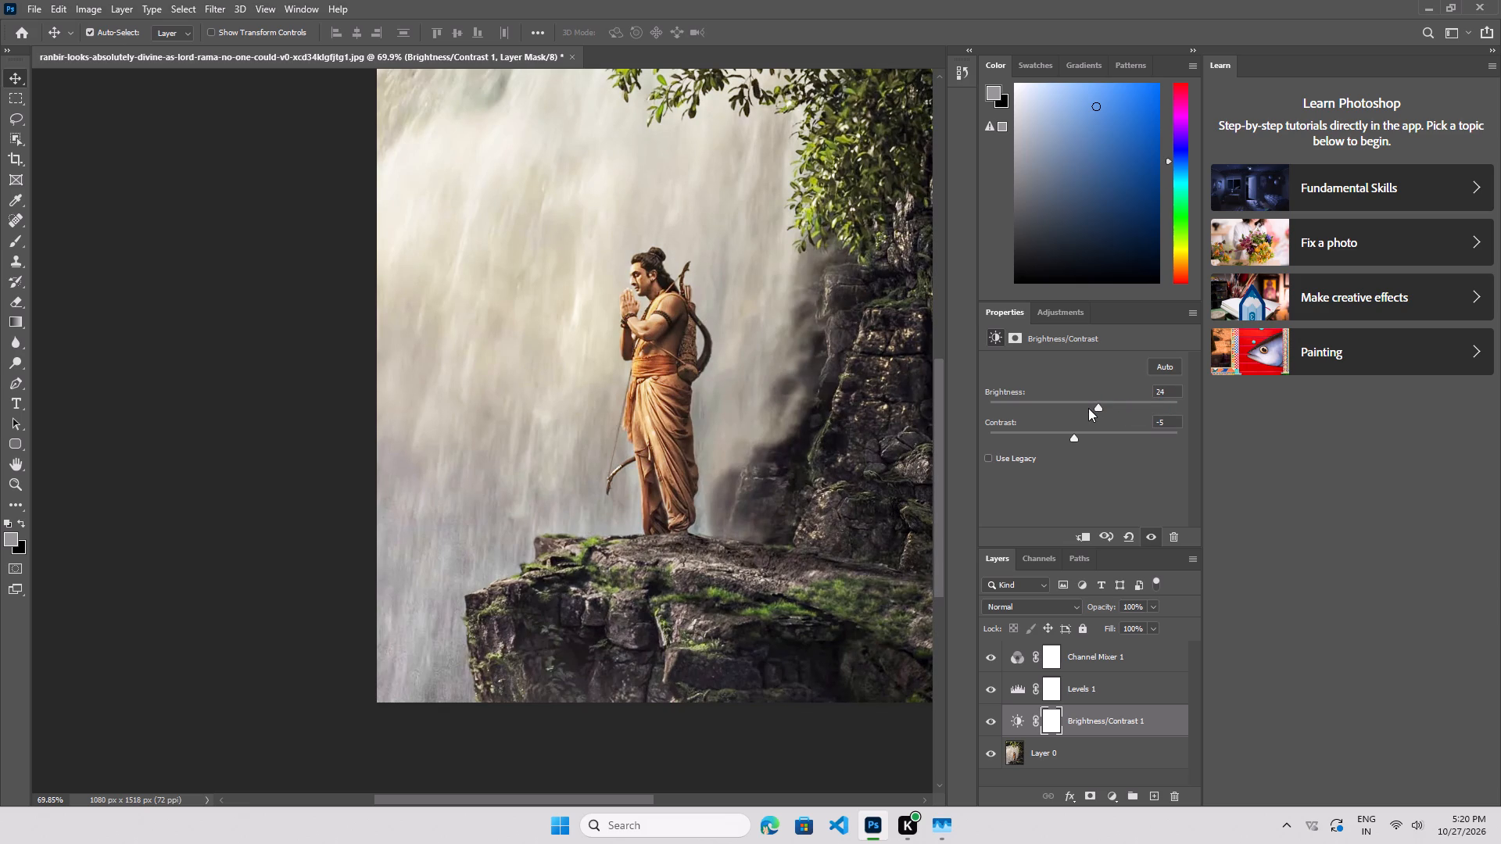
drag(1088, 408, 1110, 406)
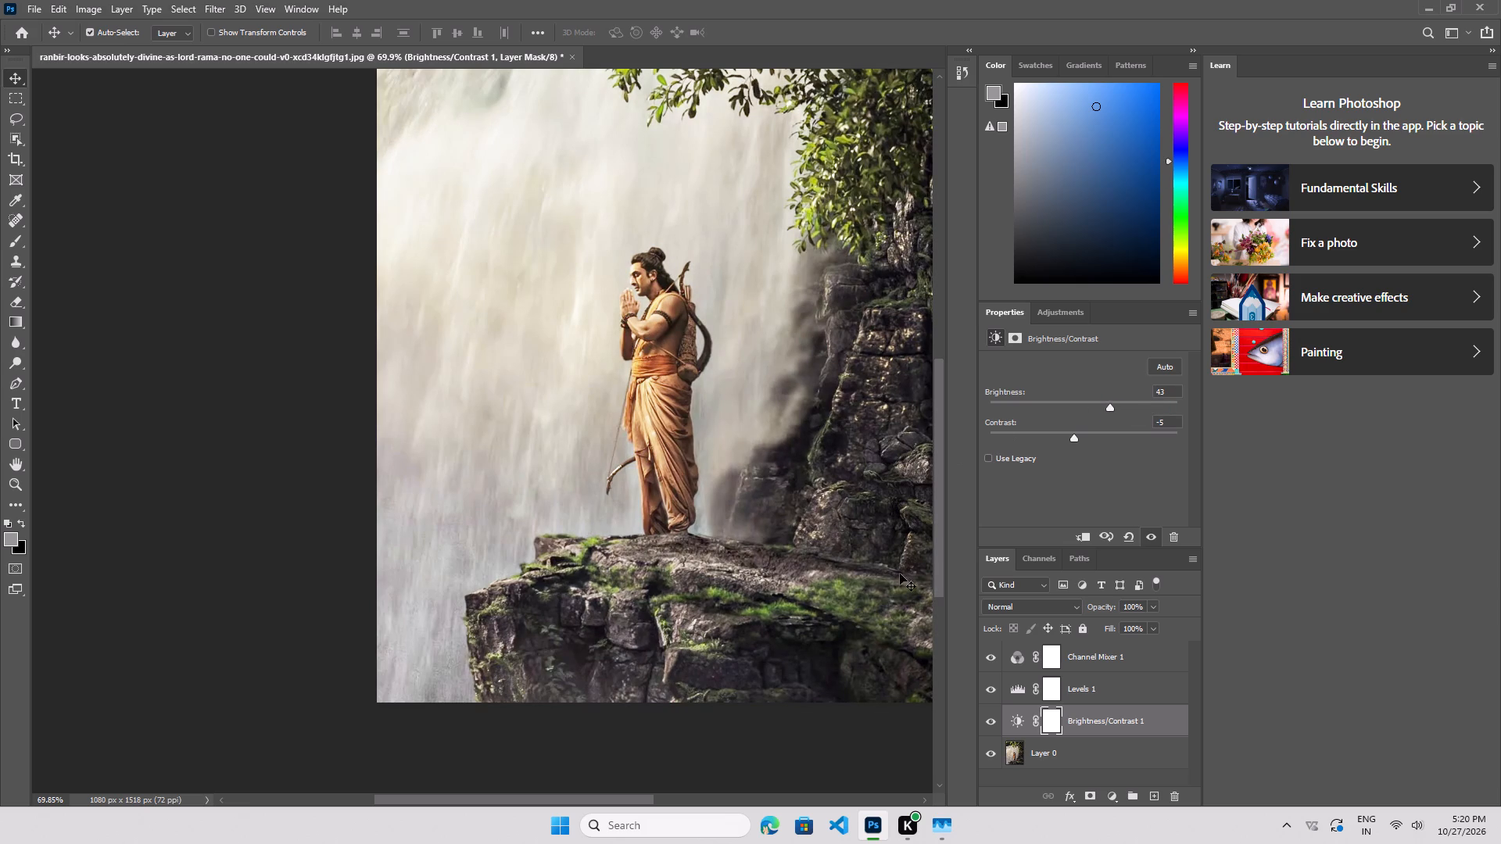
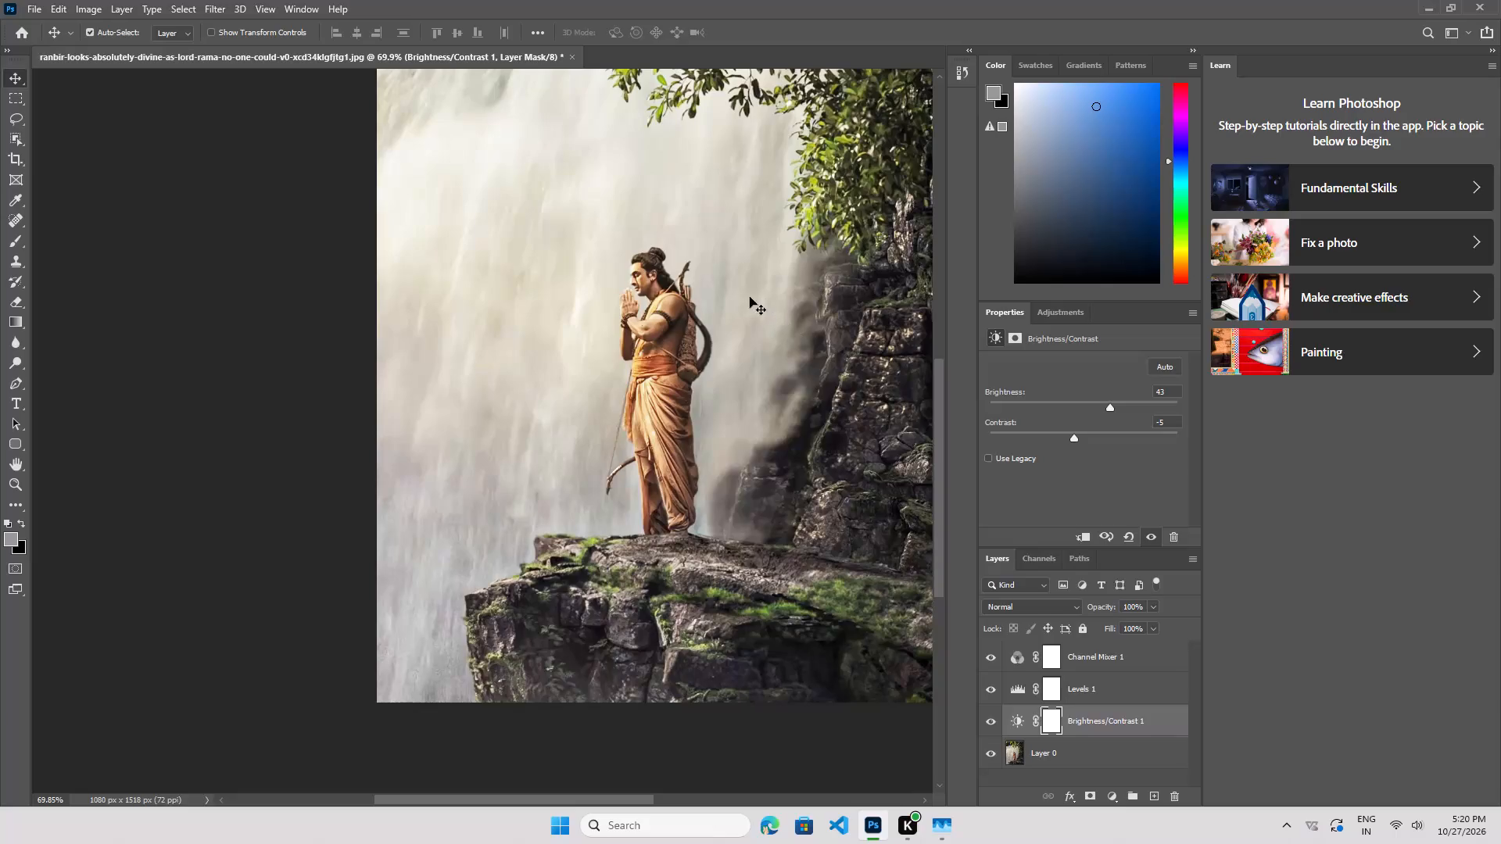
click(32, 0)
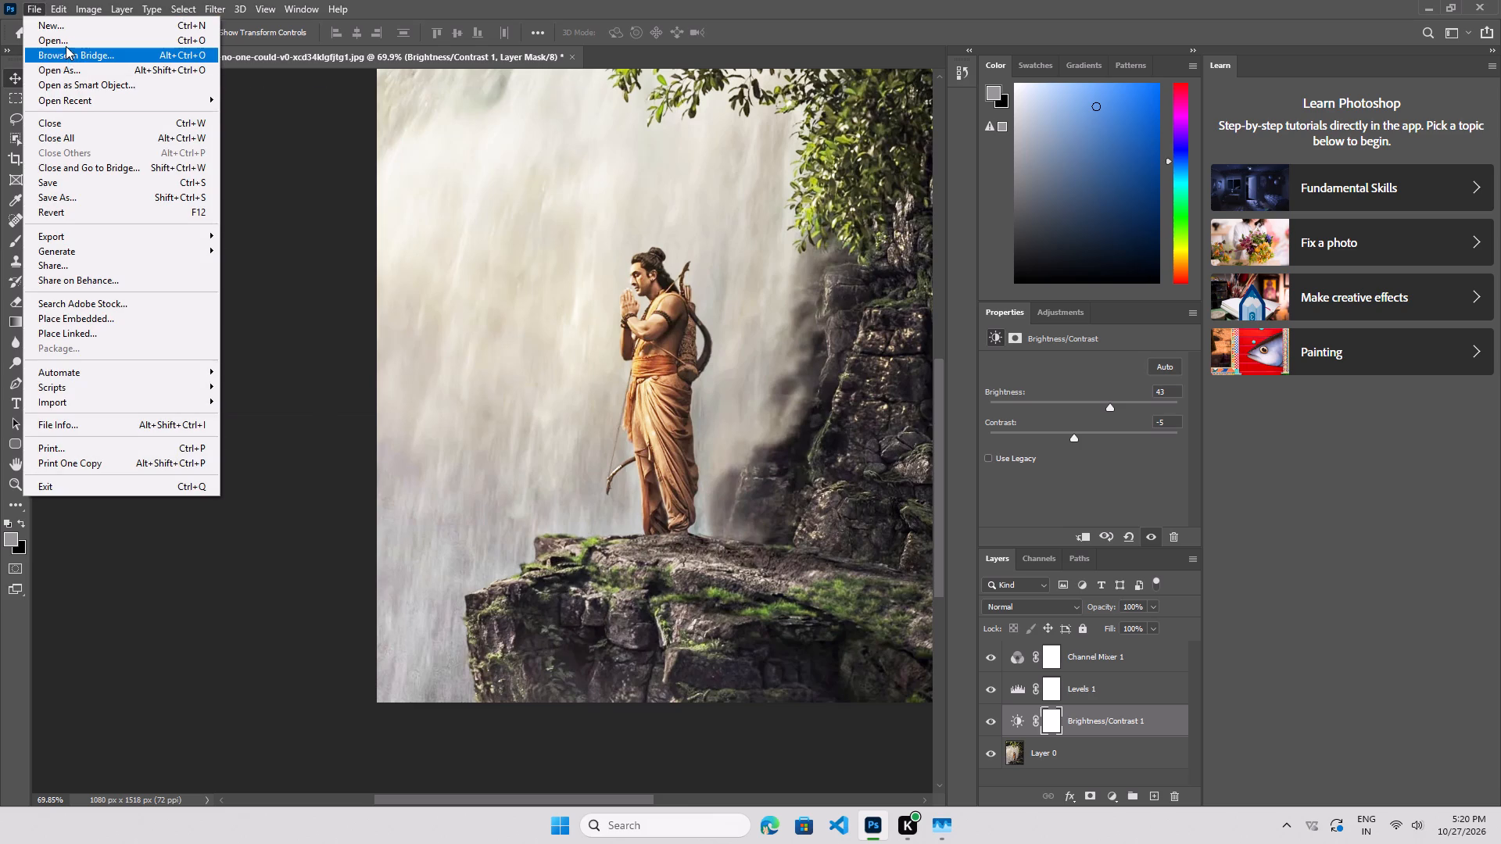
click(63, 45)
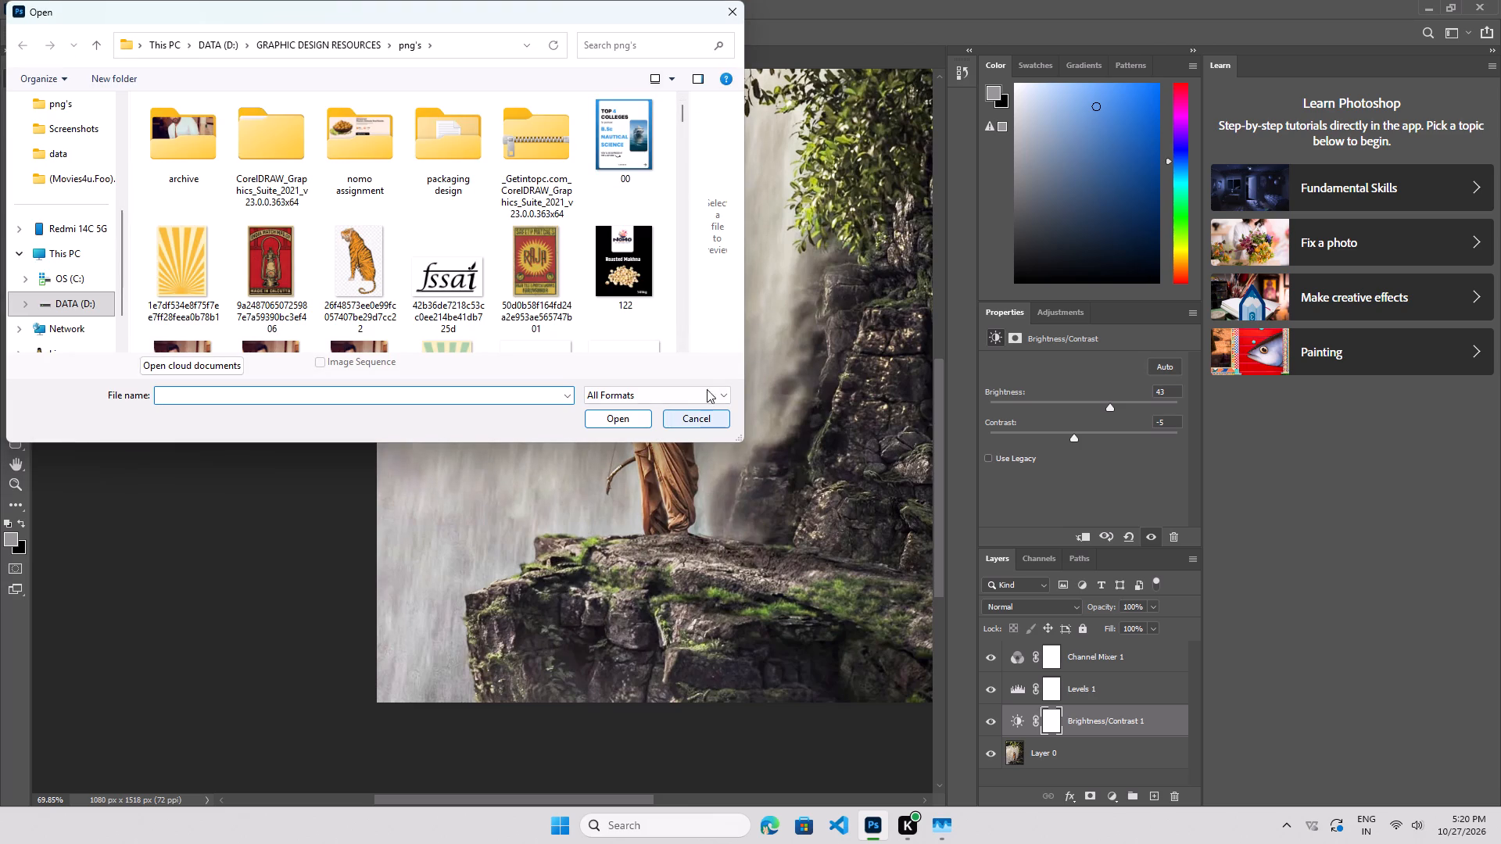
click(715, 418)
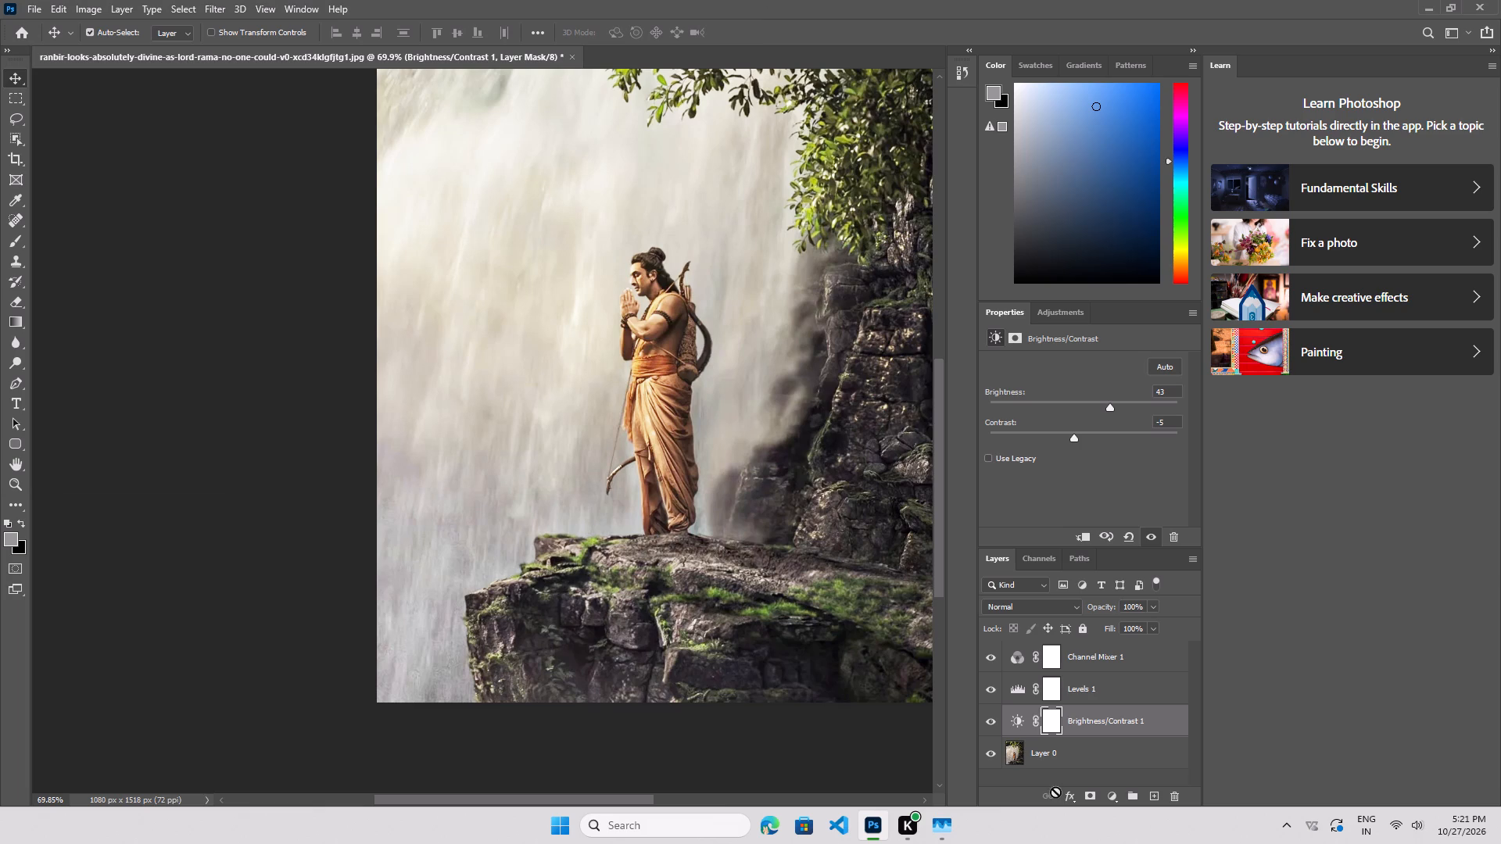
Add a Posterize adjustment layer directly above Brightness/Contrast 1 with its Levels value at 65.
click(1109, 799)
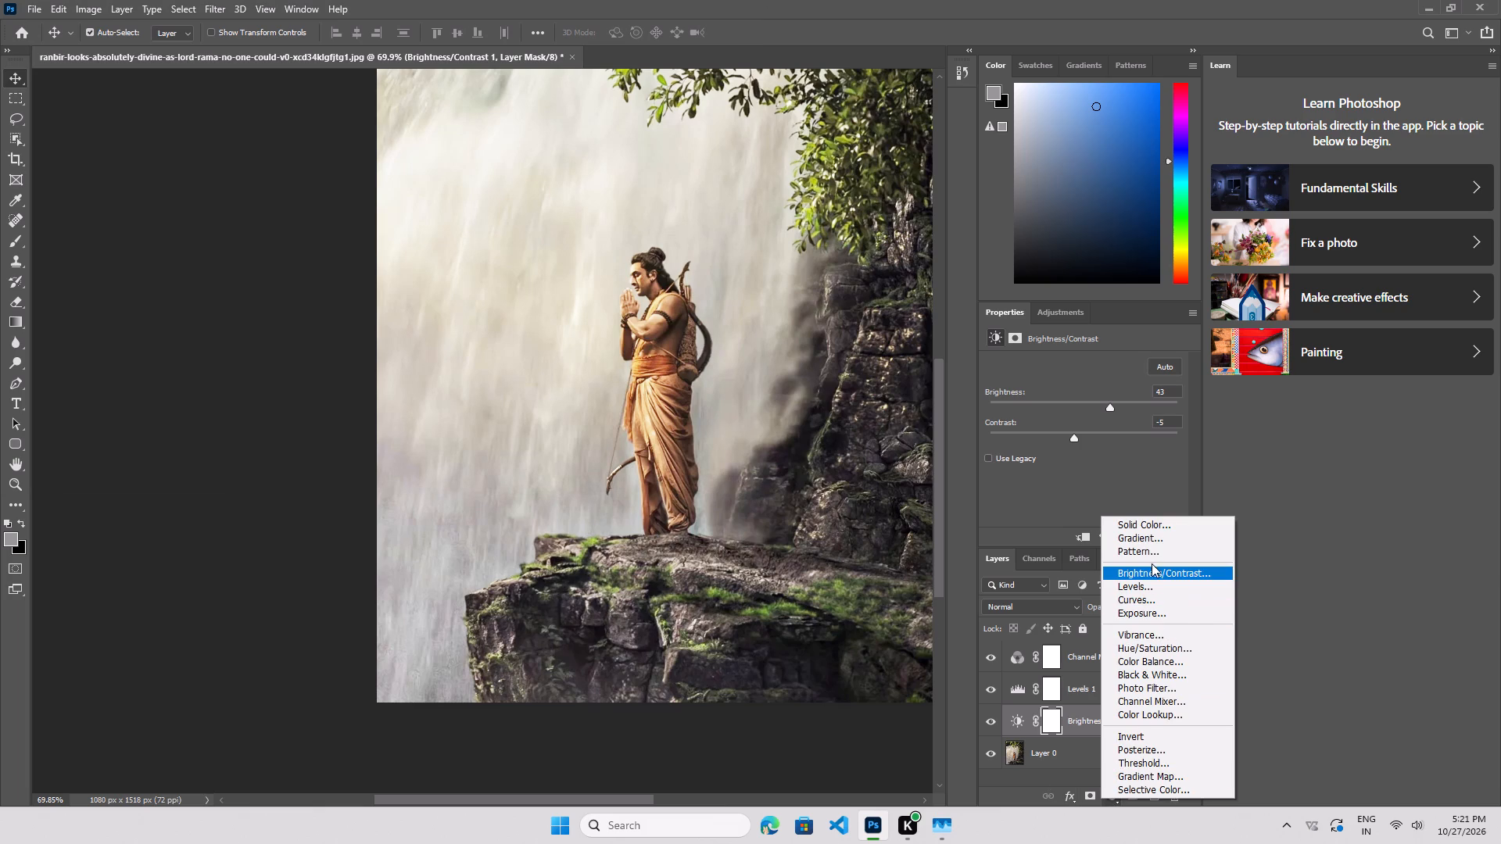
click(1165, 754)
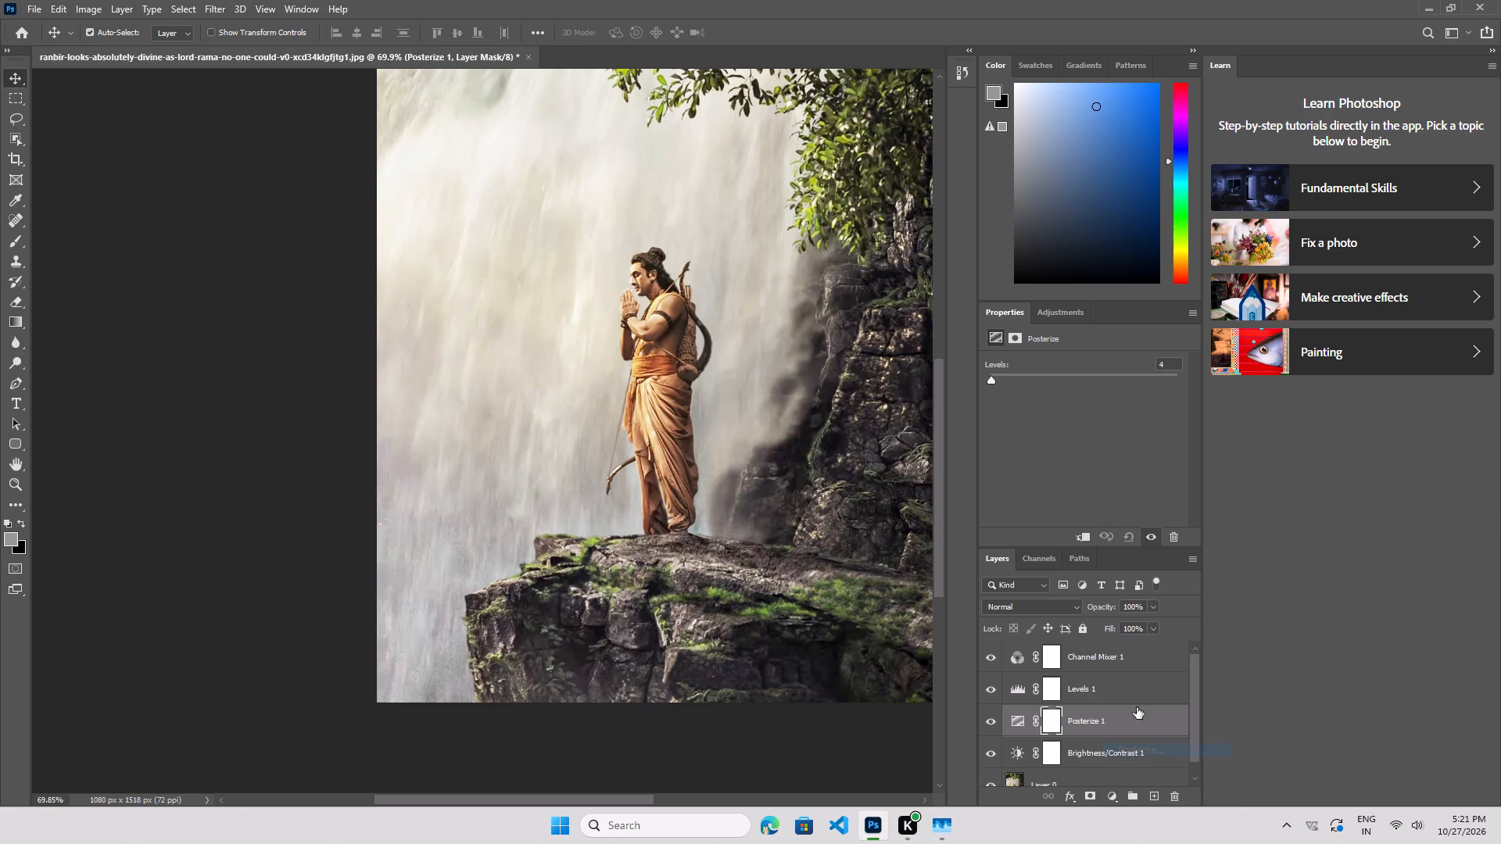
drag(989, 381, 1008, 383)
drag(1006, 379, 1067, 368)
drag(1071, 378, 1080, 379)
drag(1080, 379, 1091, 382)
drag(1091, 379, 1079, 376)
drag(1079, 376, 1037, 375)
Compare the photo with and without the posterize effect by repeatedly hiding and showing the Posterize 1 layer.
click(990, 725)
click(990, 725)
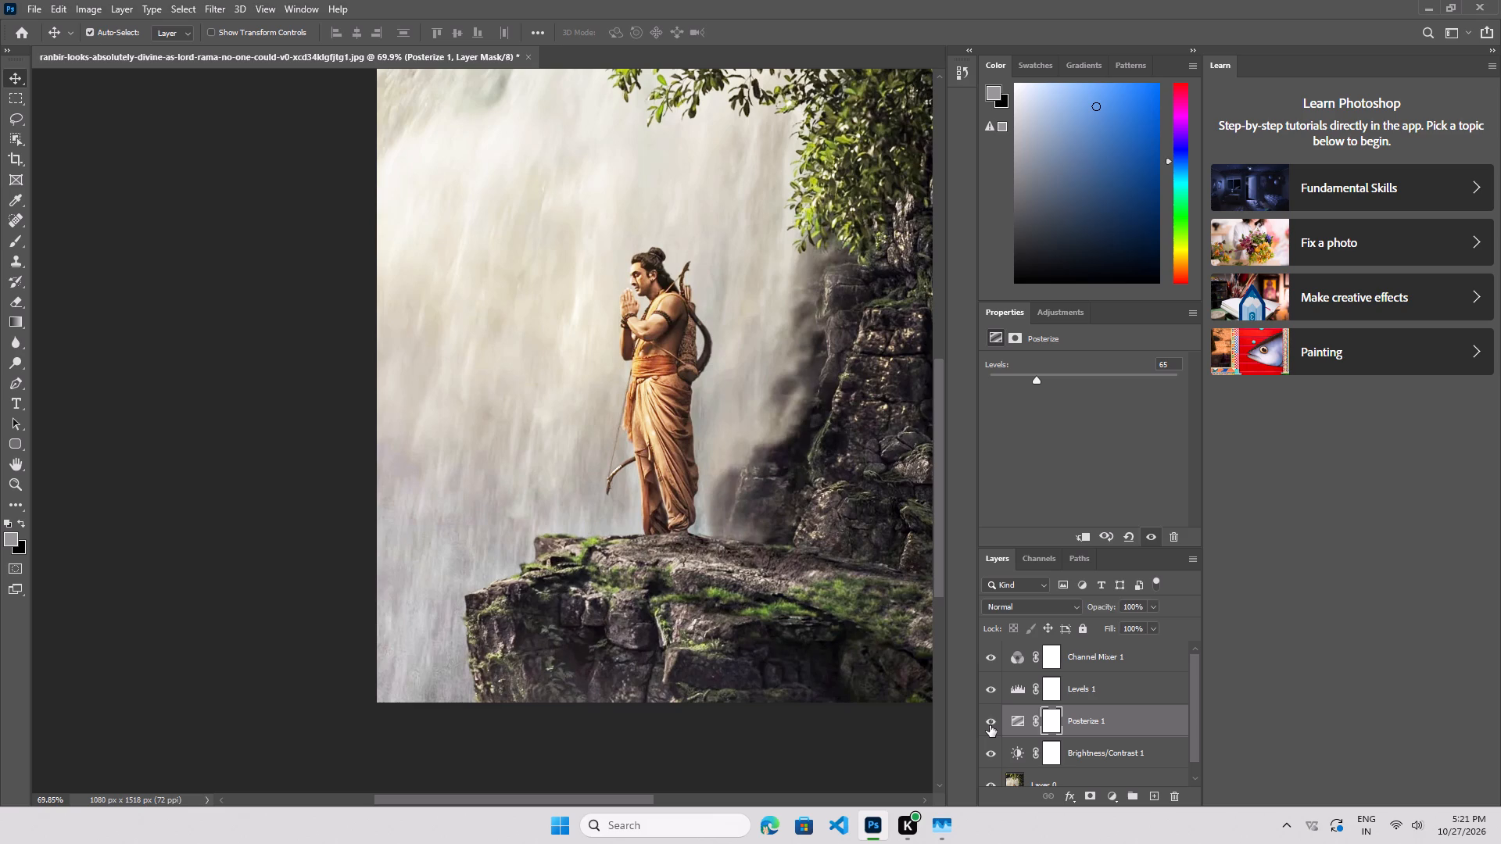
click(990, 725)
click(990, 725)
click(990, 725)
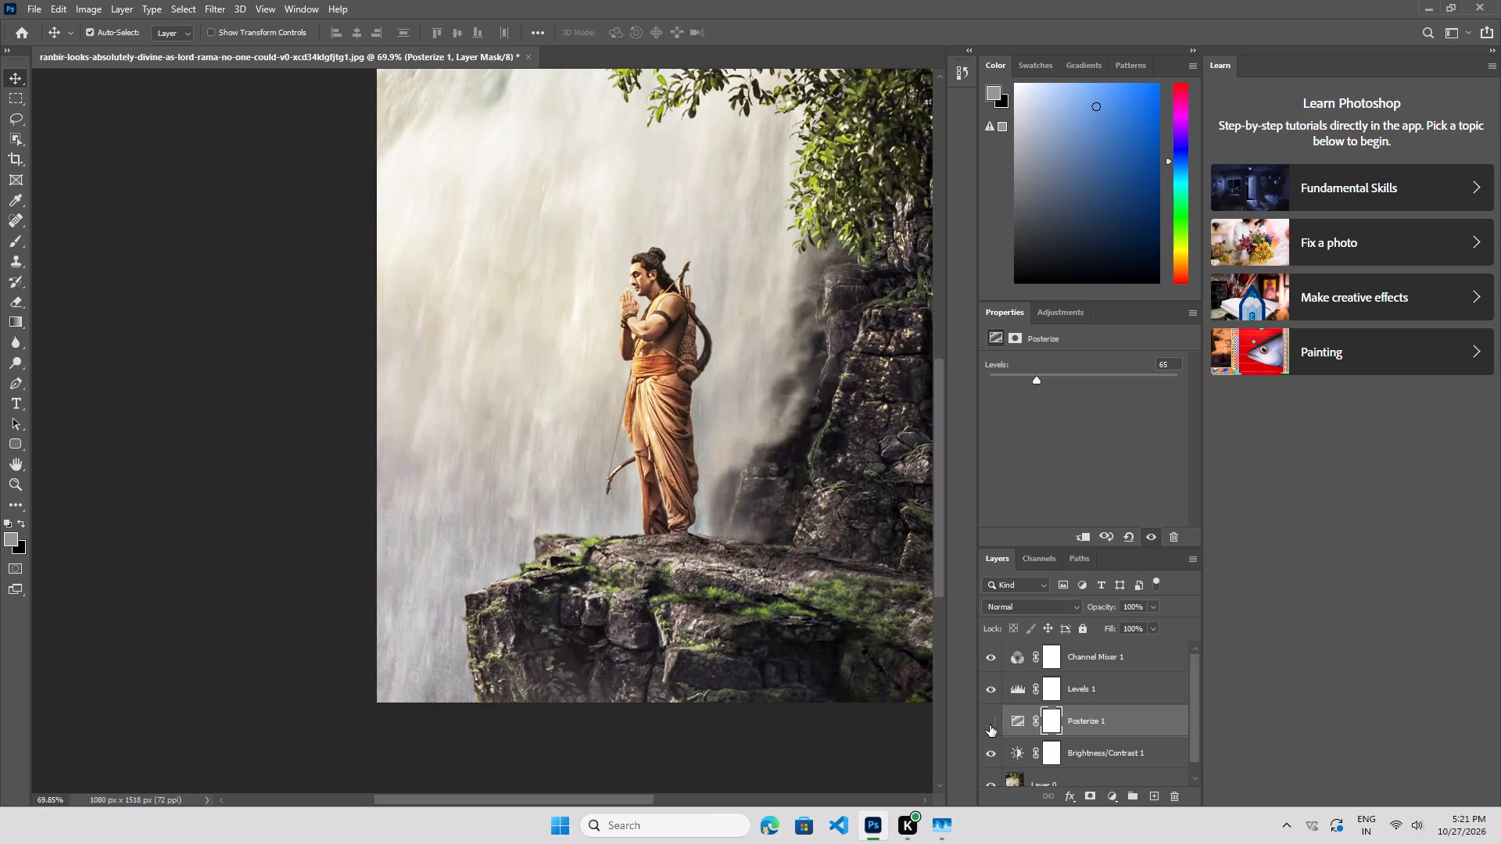
click(990, 725)
click(990, 725)
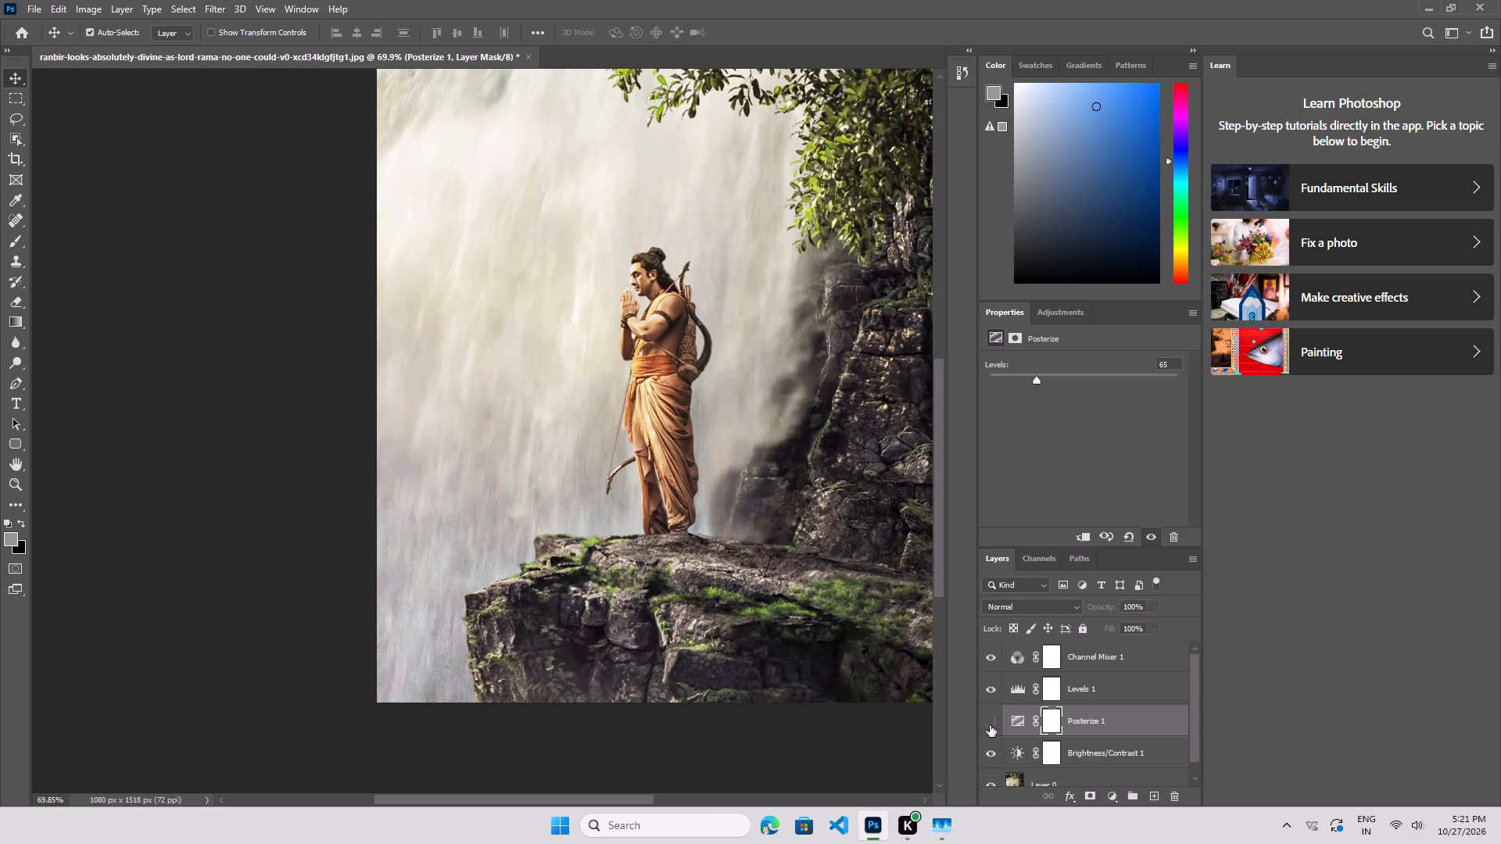
click(990, 725)
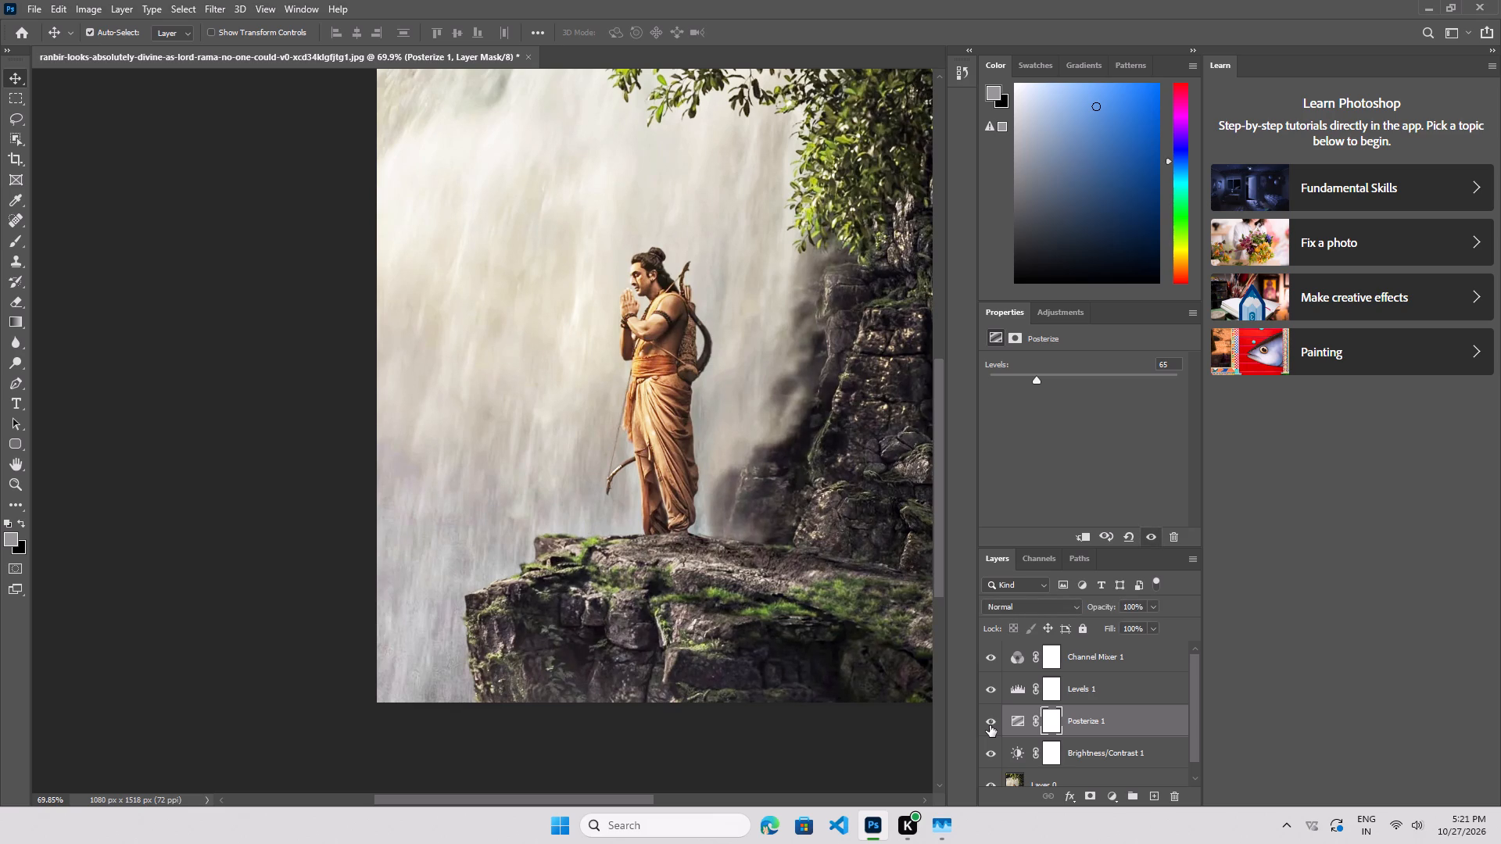
click(990, 725)
click(990, 725)
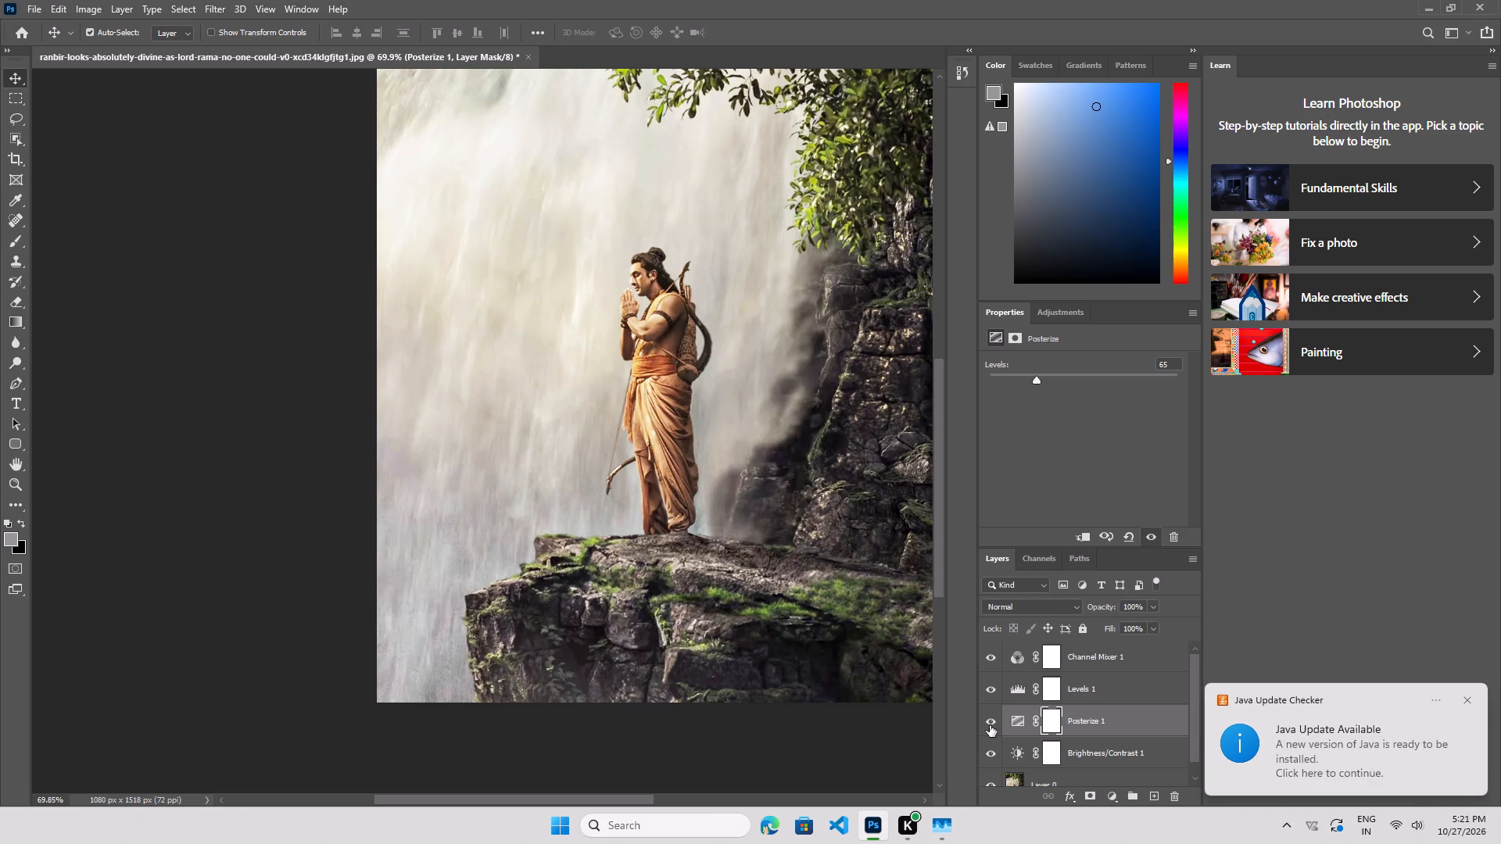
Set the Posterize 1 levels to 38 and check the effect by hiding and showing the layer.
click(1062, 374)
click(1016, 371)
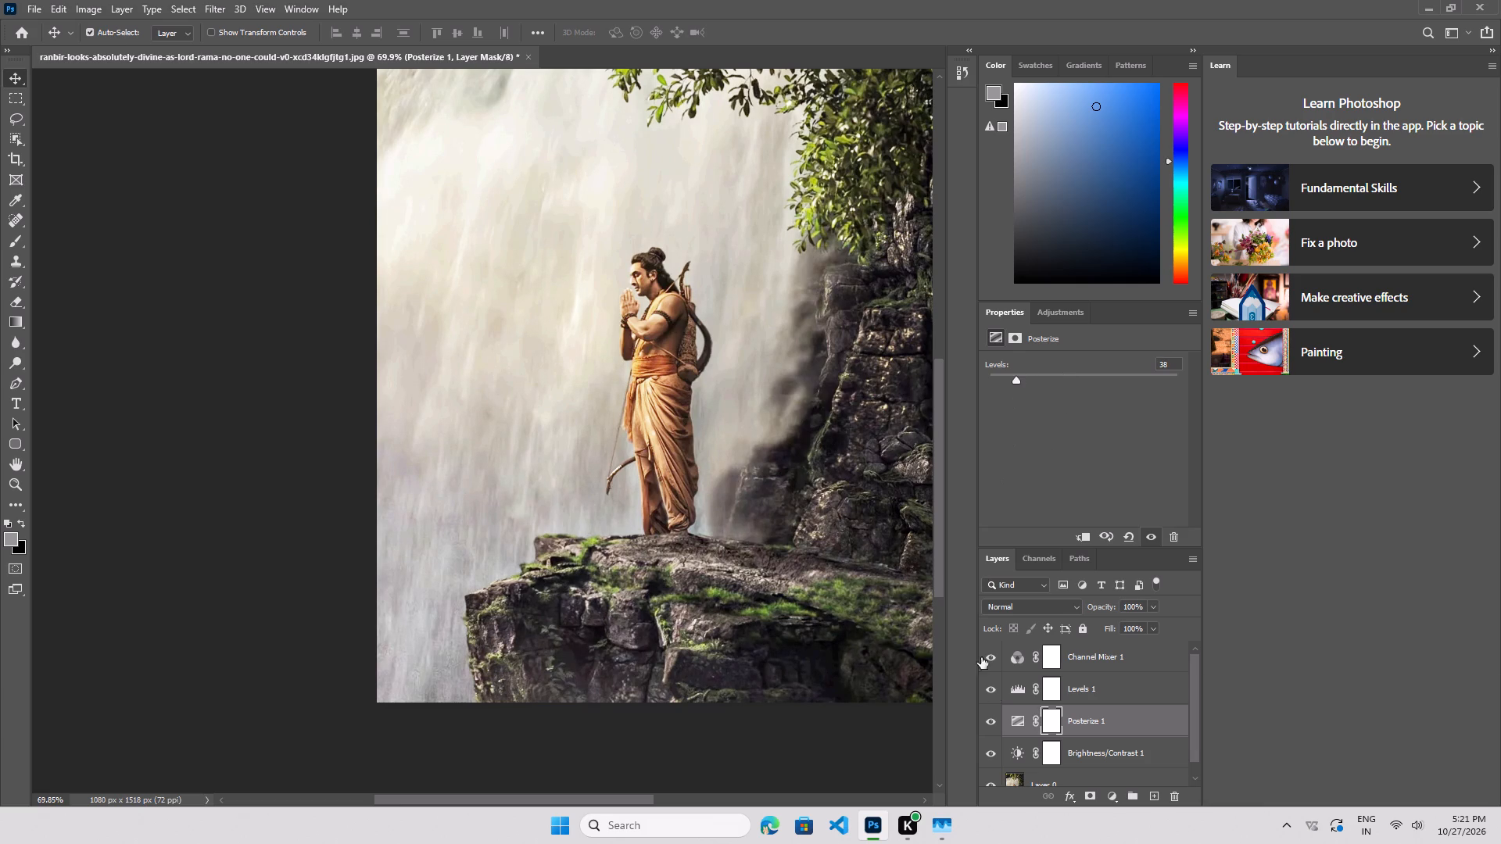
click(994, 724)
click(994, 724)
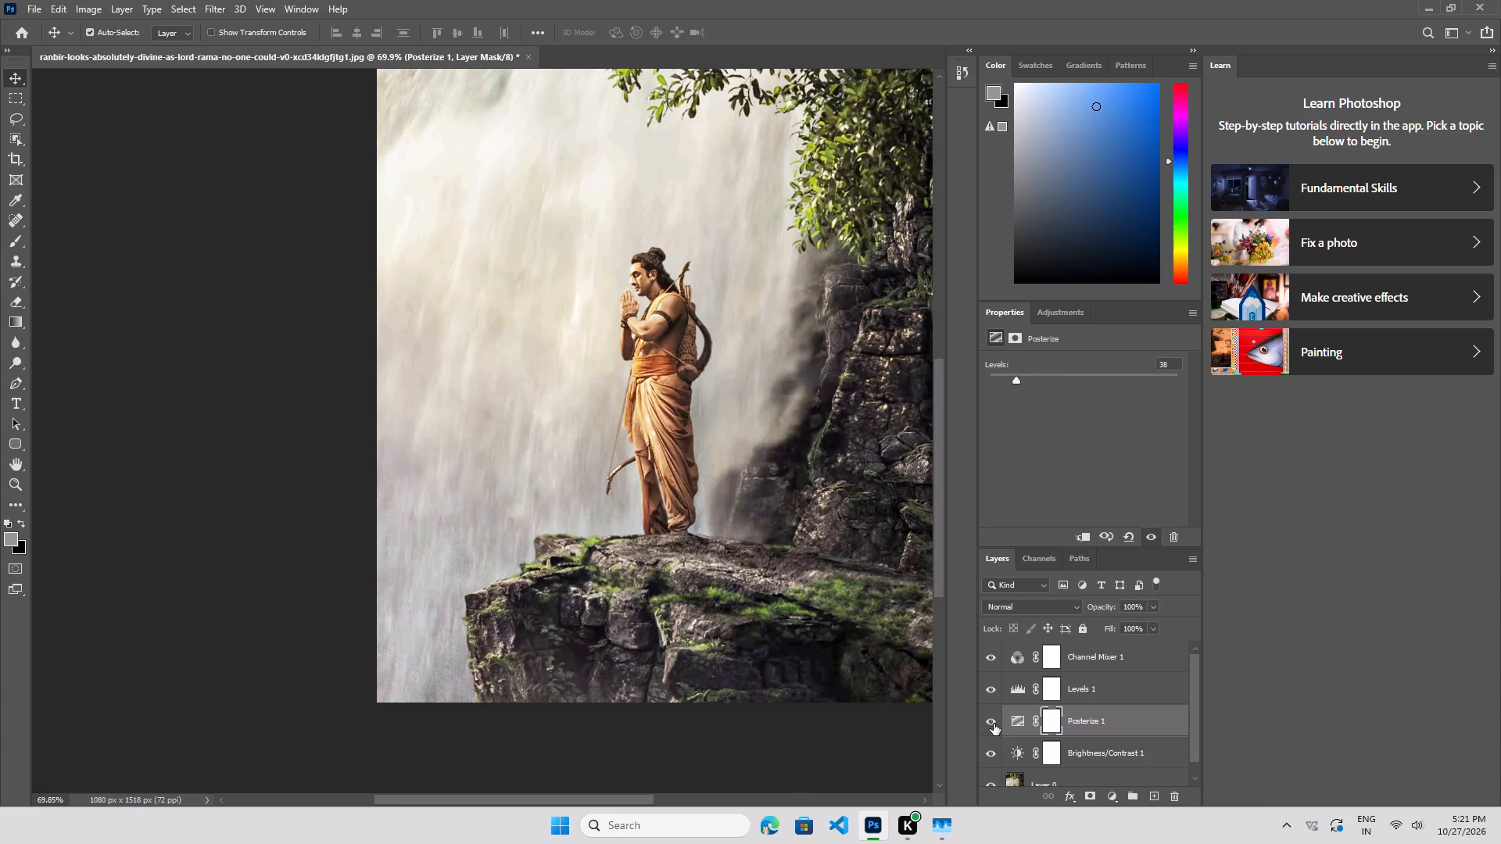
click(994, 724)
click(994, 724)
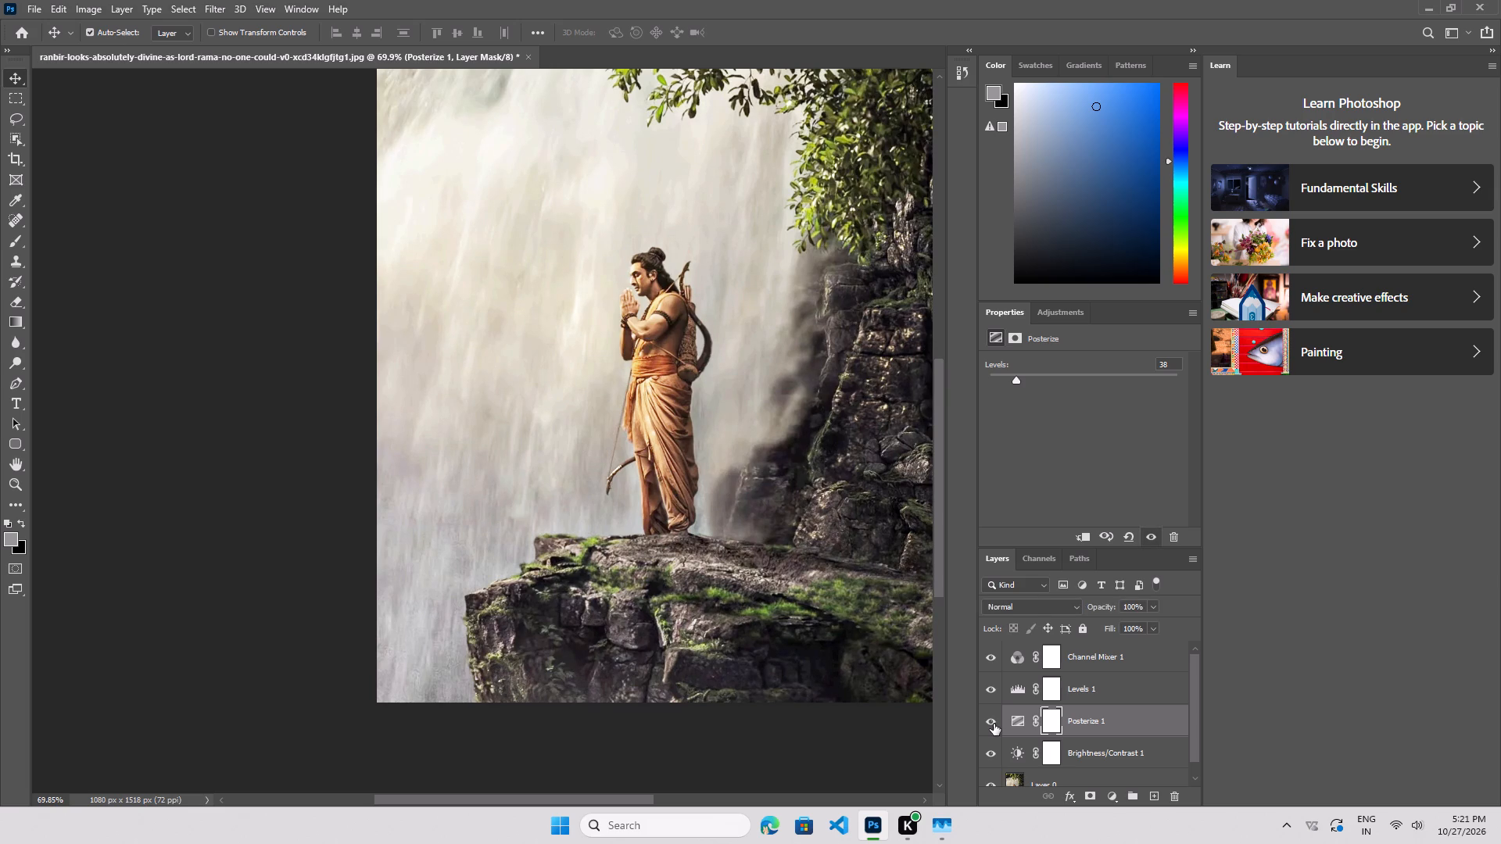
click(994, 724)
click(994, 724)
Fine-tune the Posterize 1 levels to 37, checking the effect by hiding and showing the layer.
click(1001, 374)
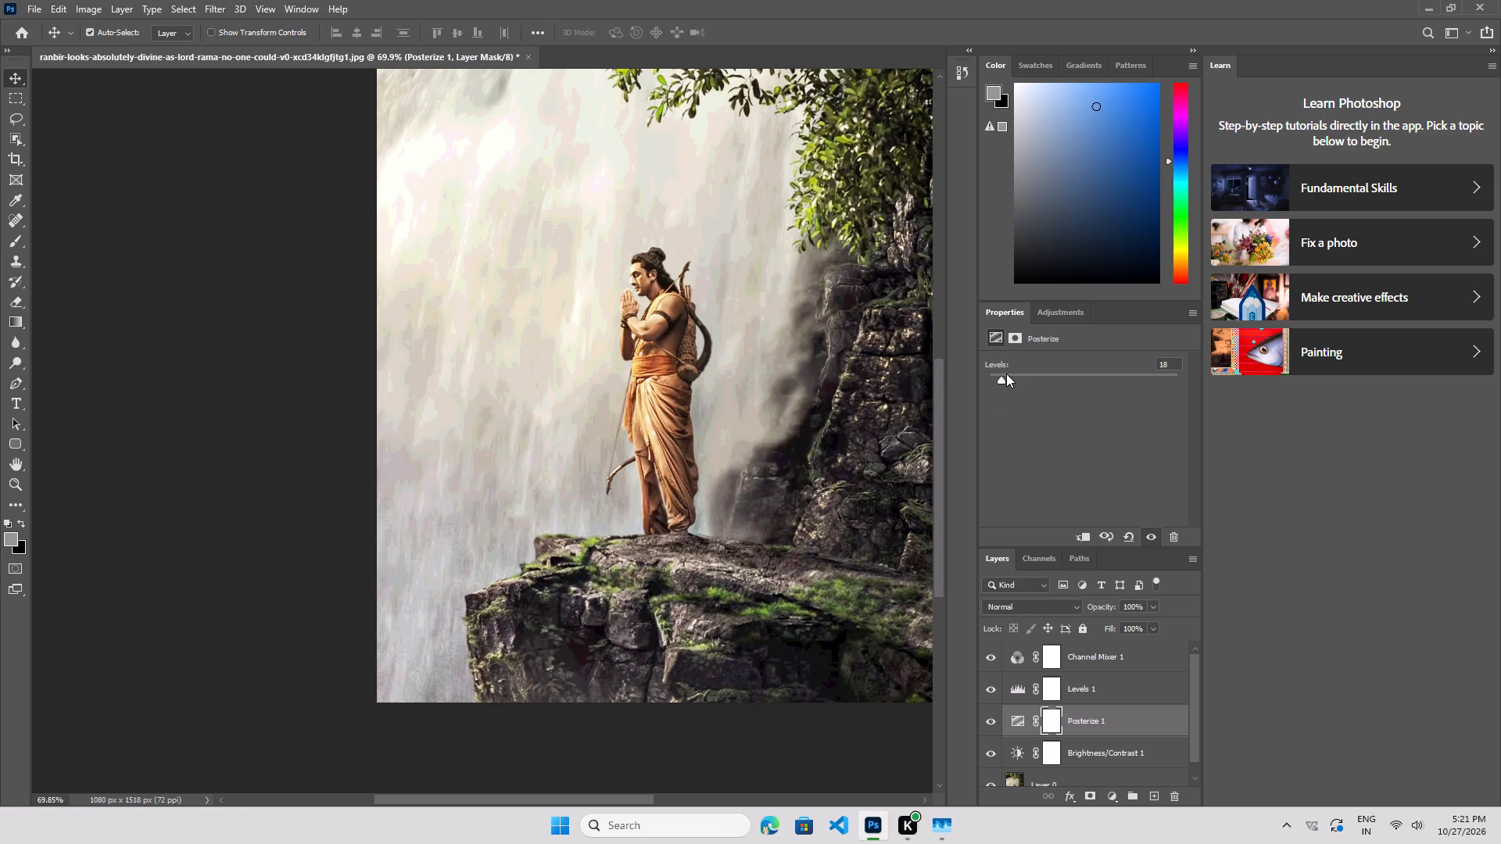
click(1008, 374)
click(991, 728)
click(991, 728)
click(1012, 378)
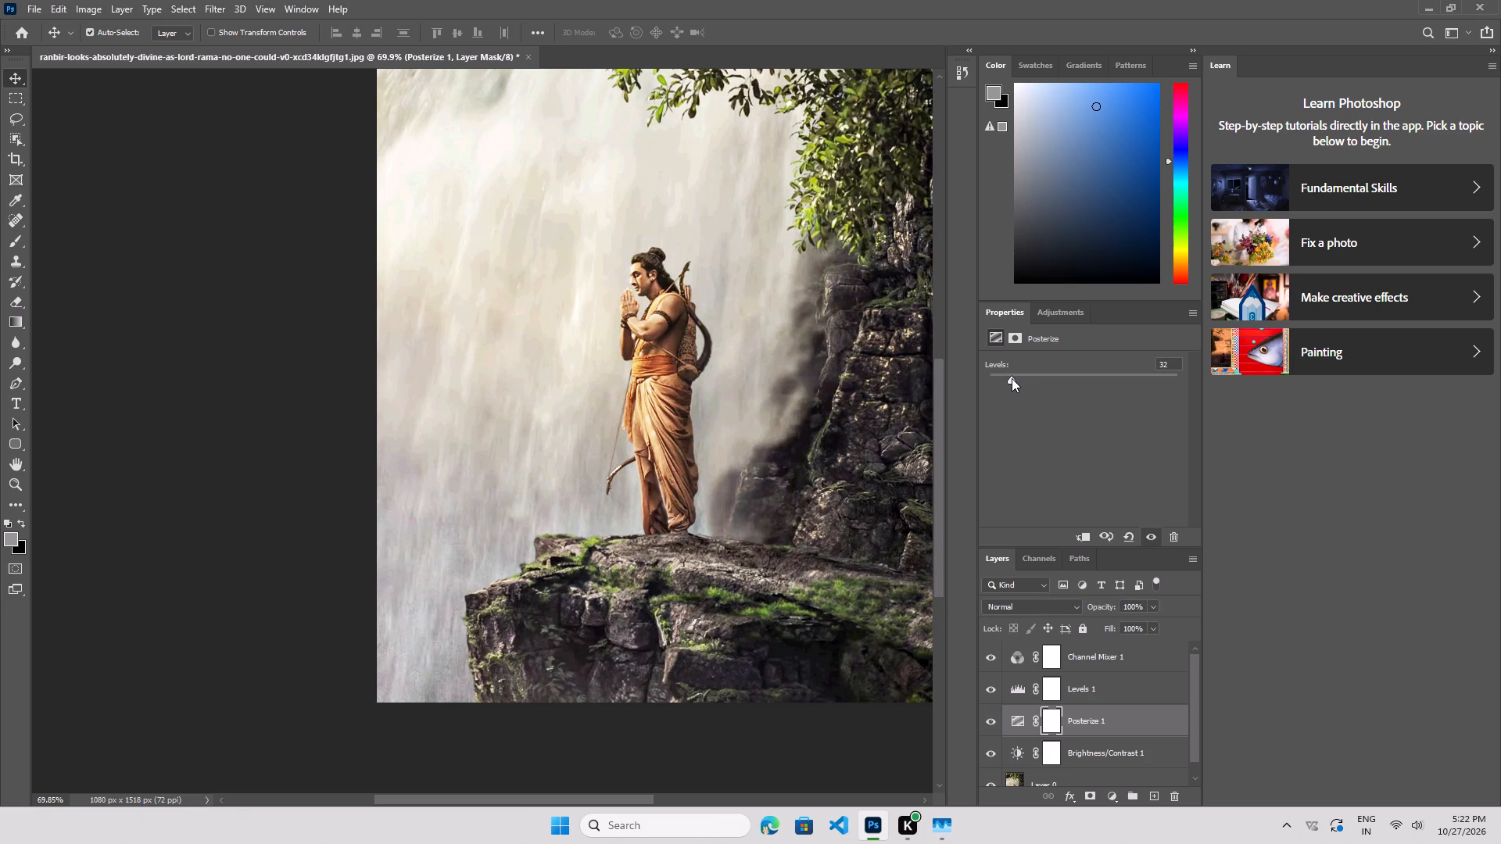
click(1016, 376)
click(993, 727)
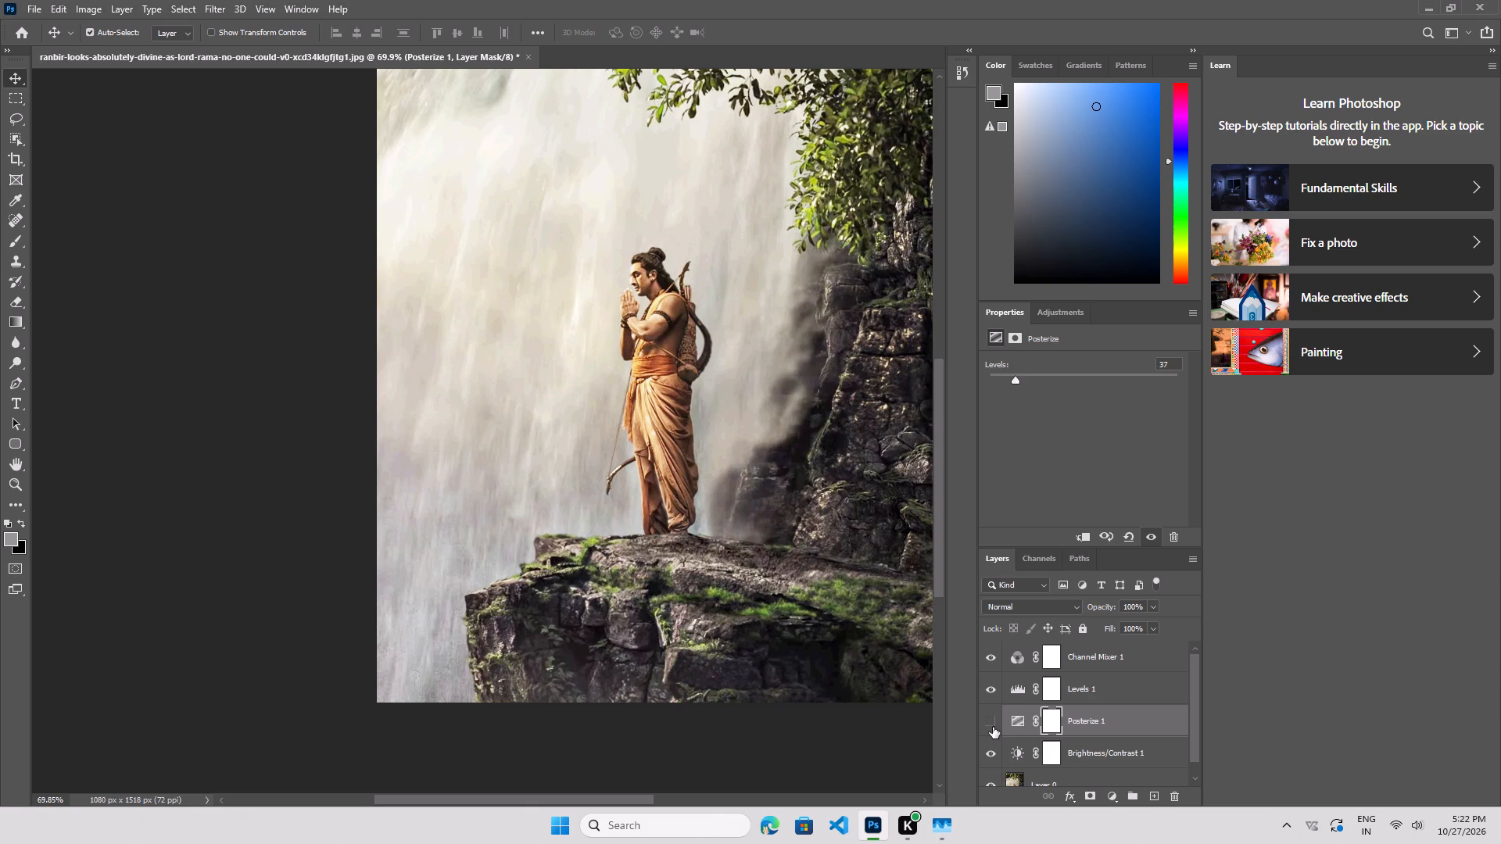
click(993, 727)
Examine the graded photo from the rock ledge up to the waterfall's top and the overhanging foliage.
drag(607, 802, 668, 788)
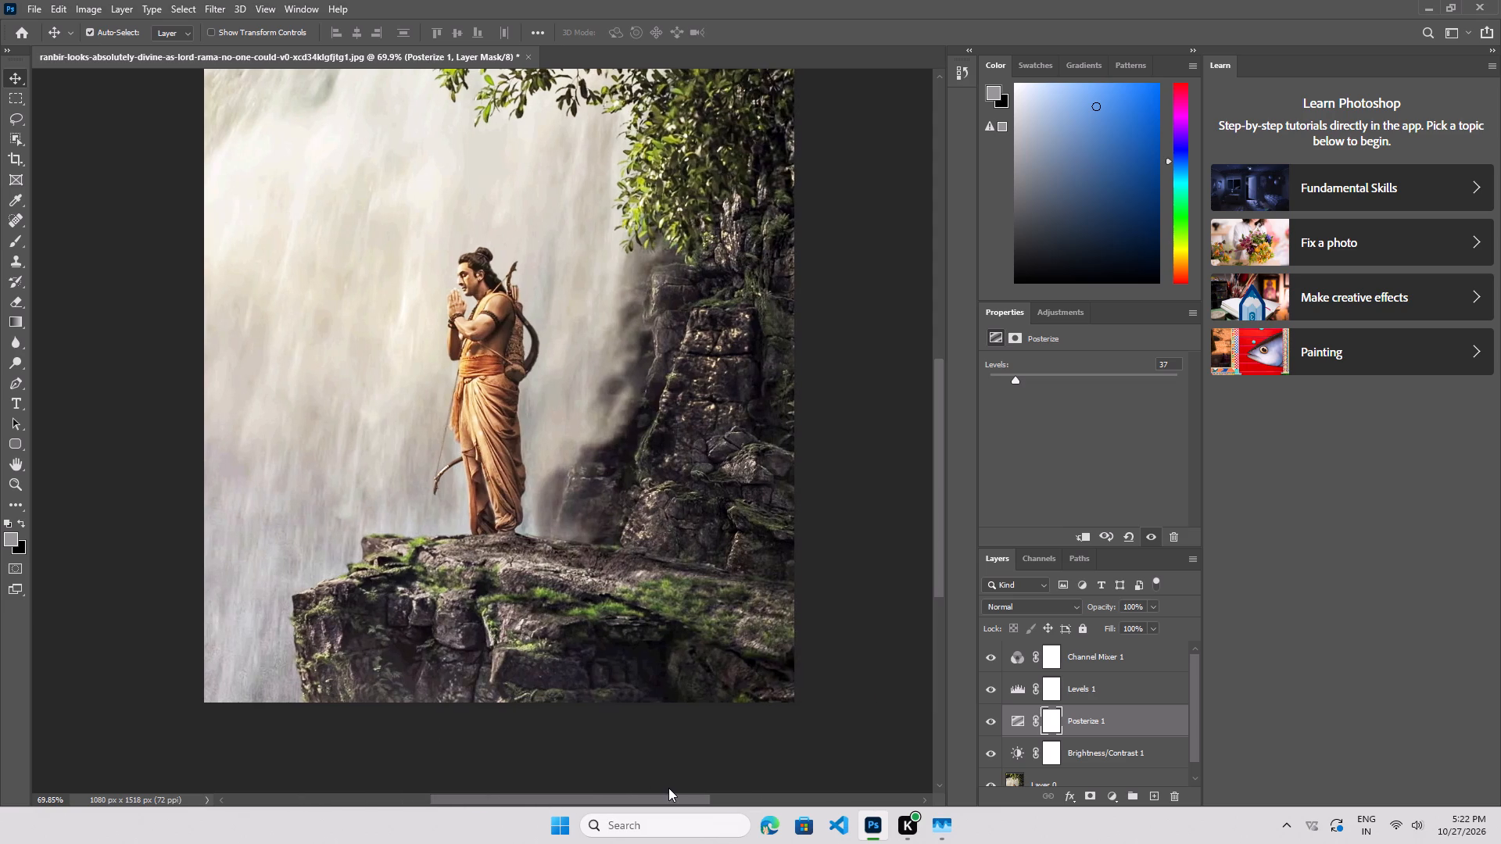
drag(668, 788, 655, 785)
scroll(657, 717, up, 2)
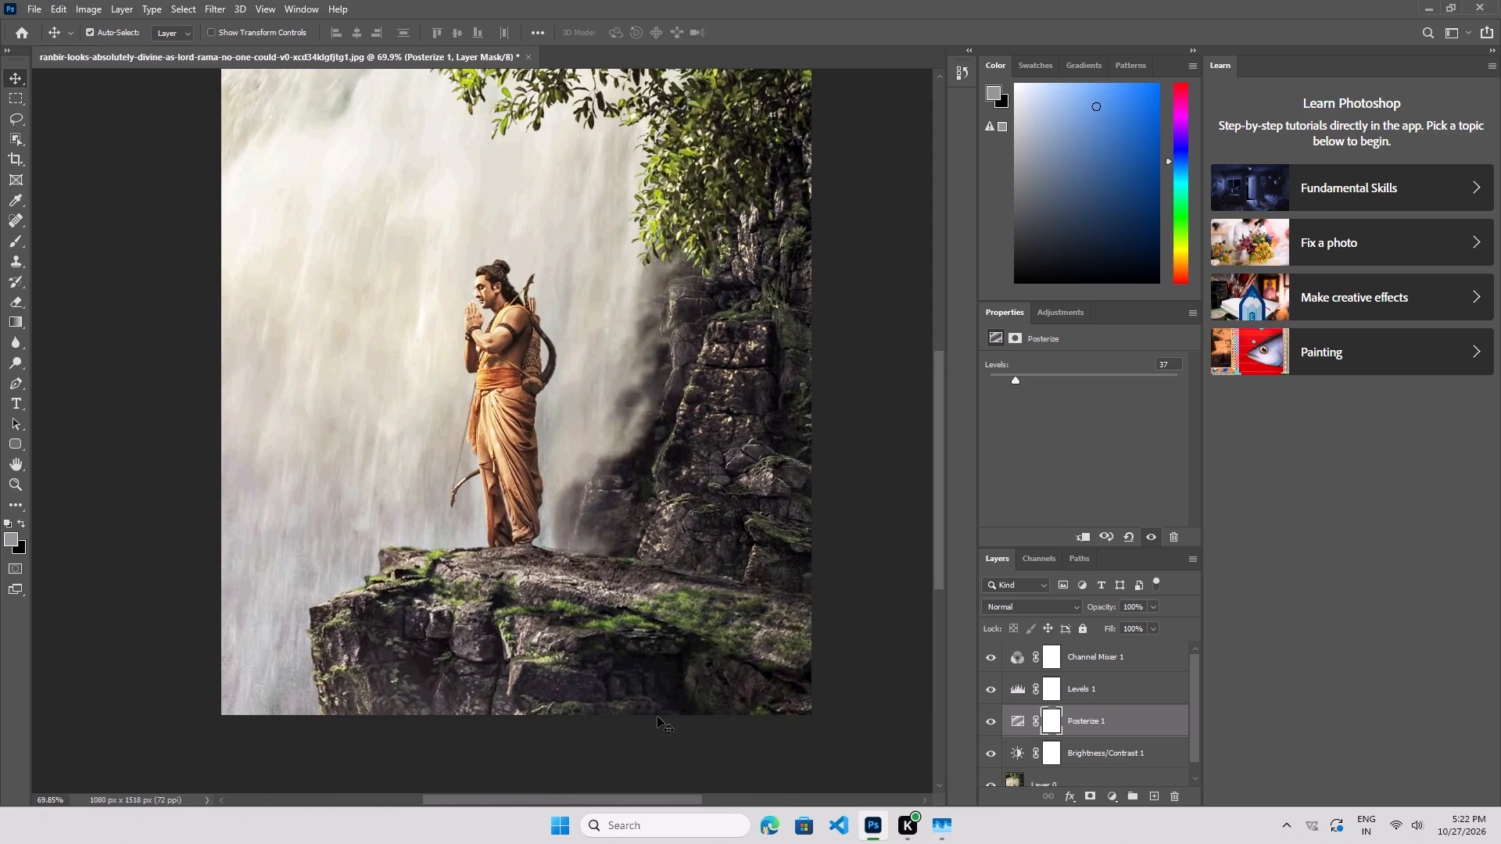
scroll(657, 717, up, 10)
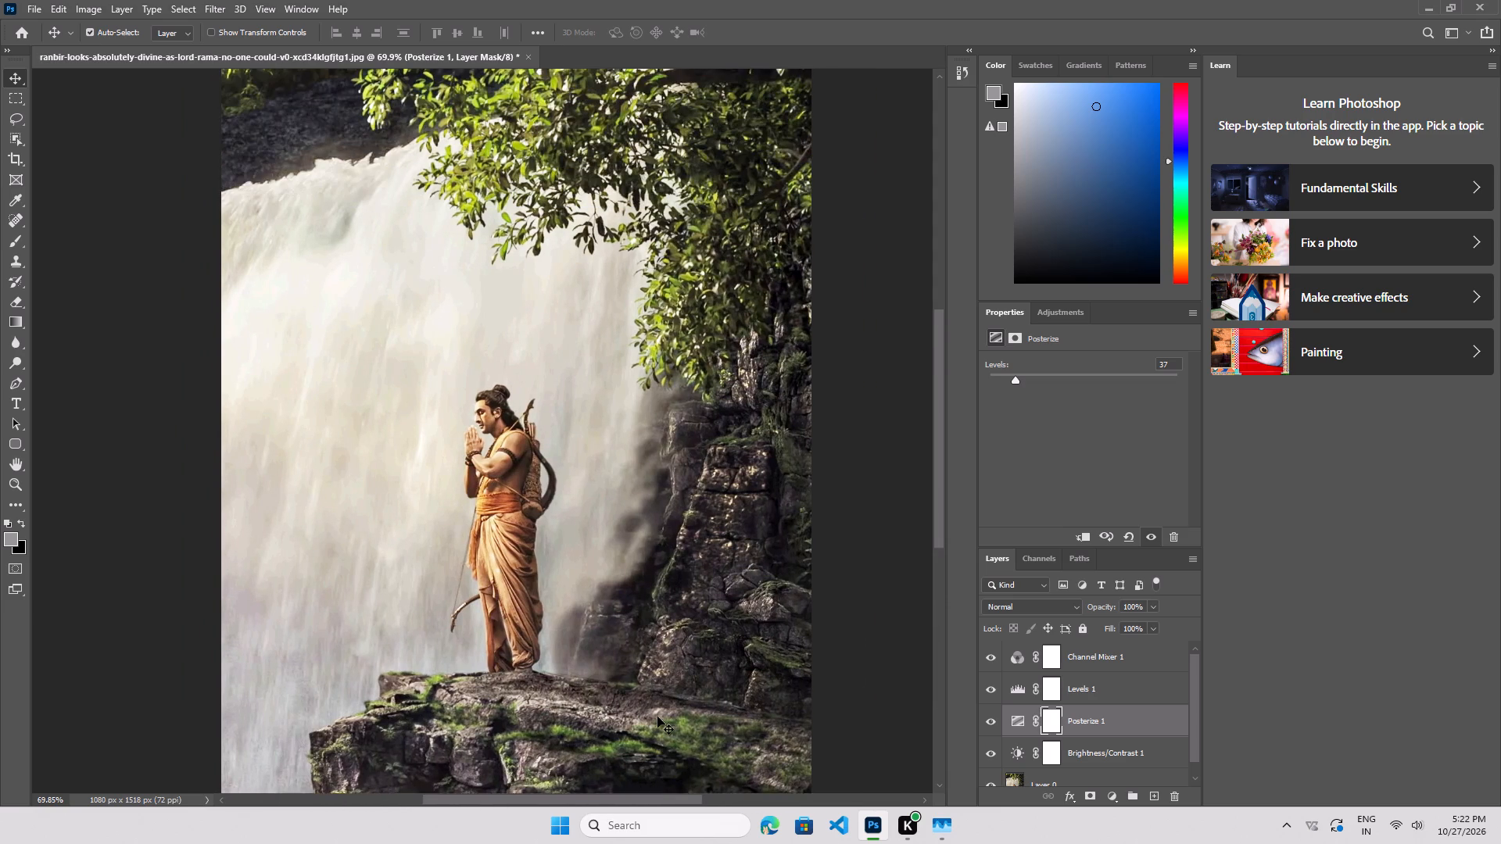
scroll(657, 717, up, 2)
scroll(657, 717, down, 4)
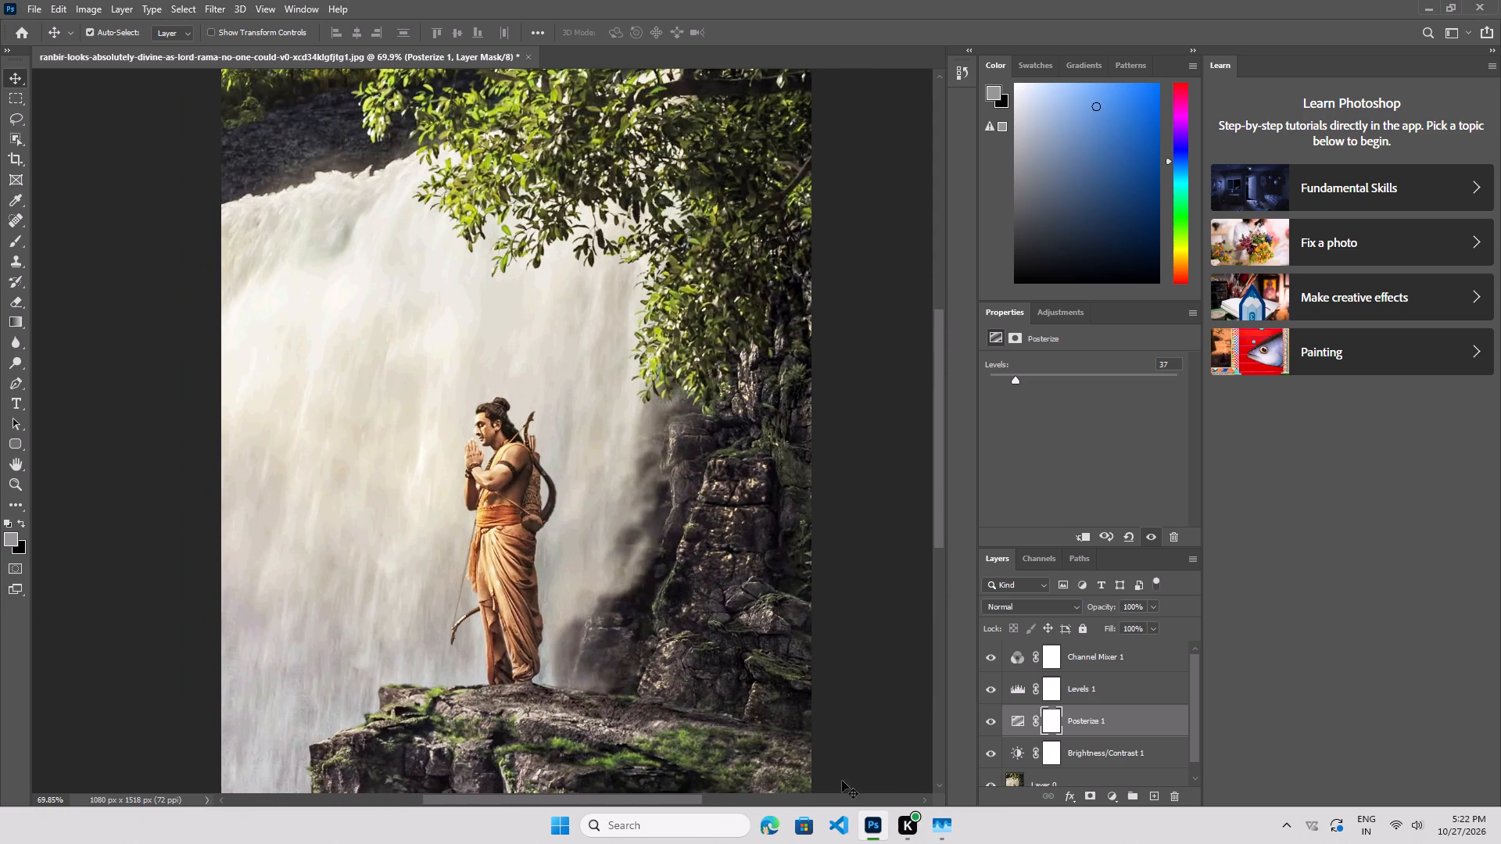
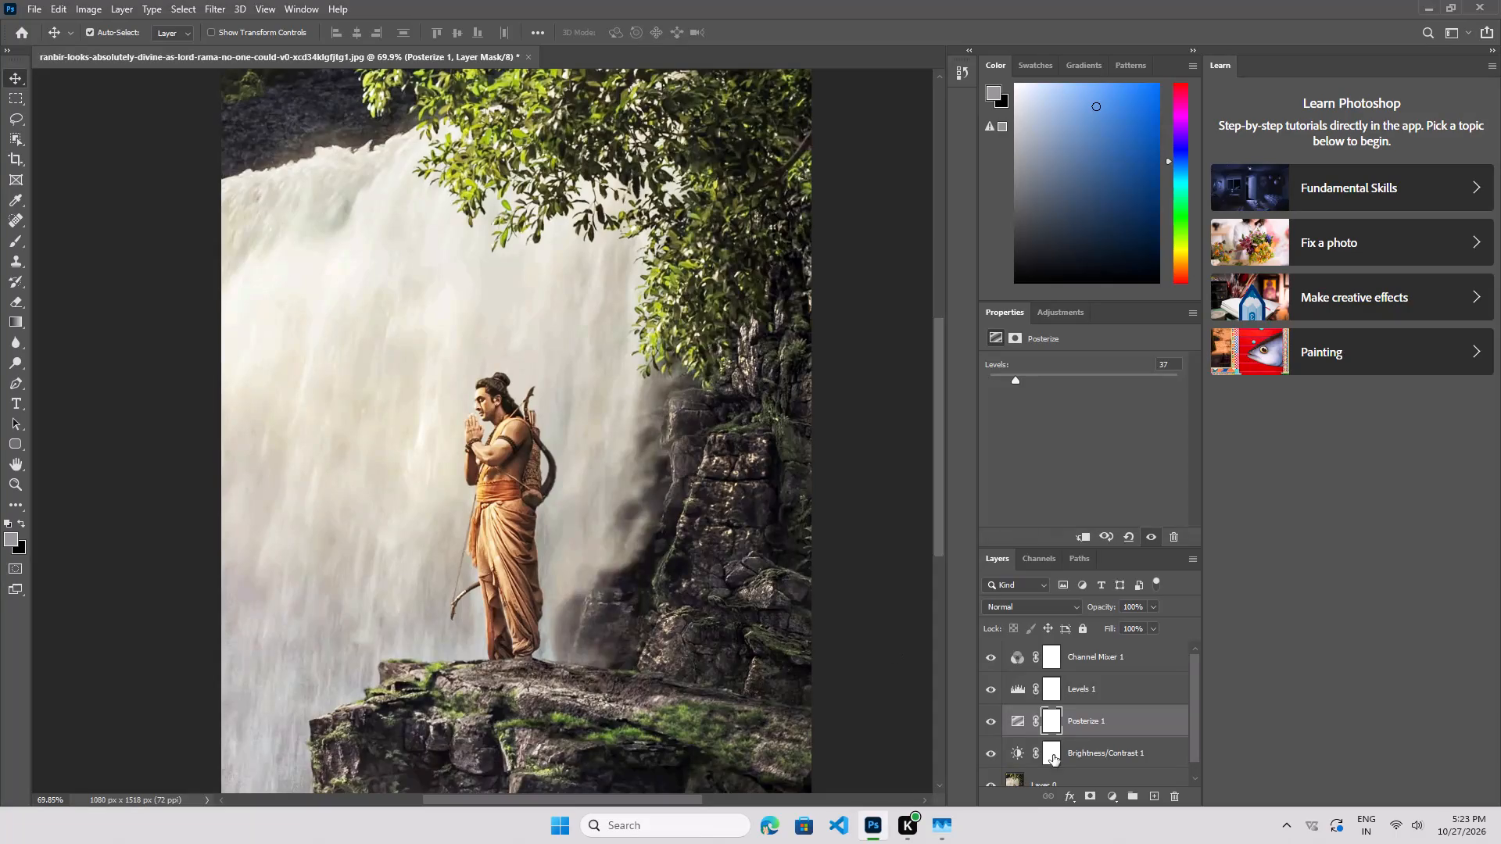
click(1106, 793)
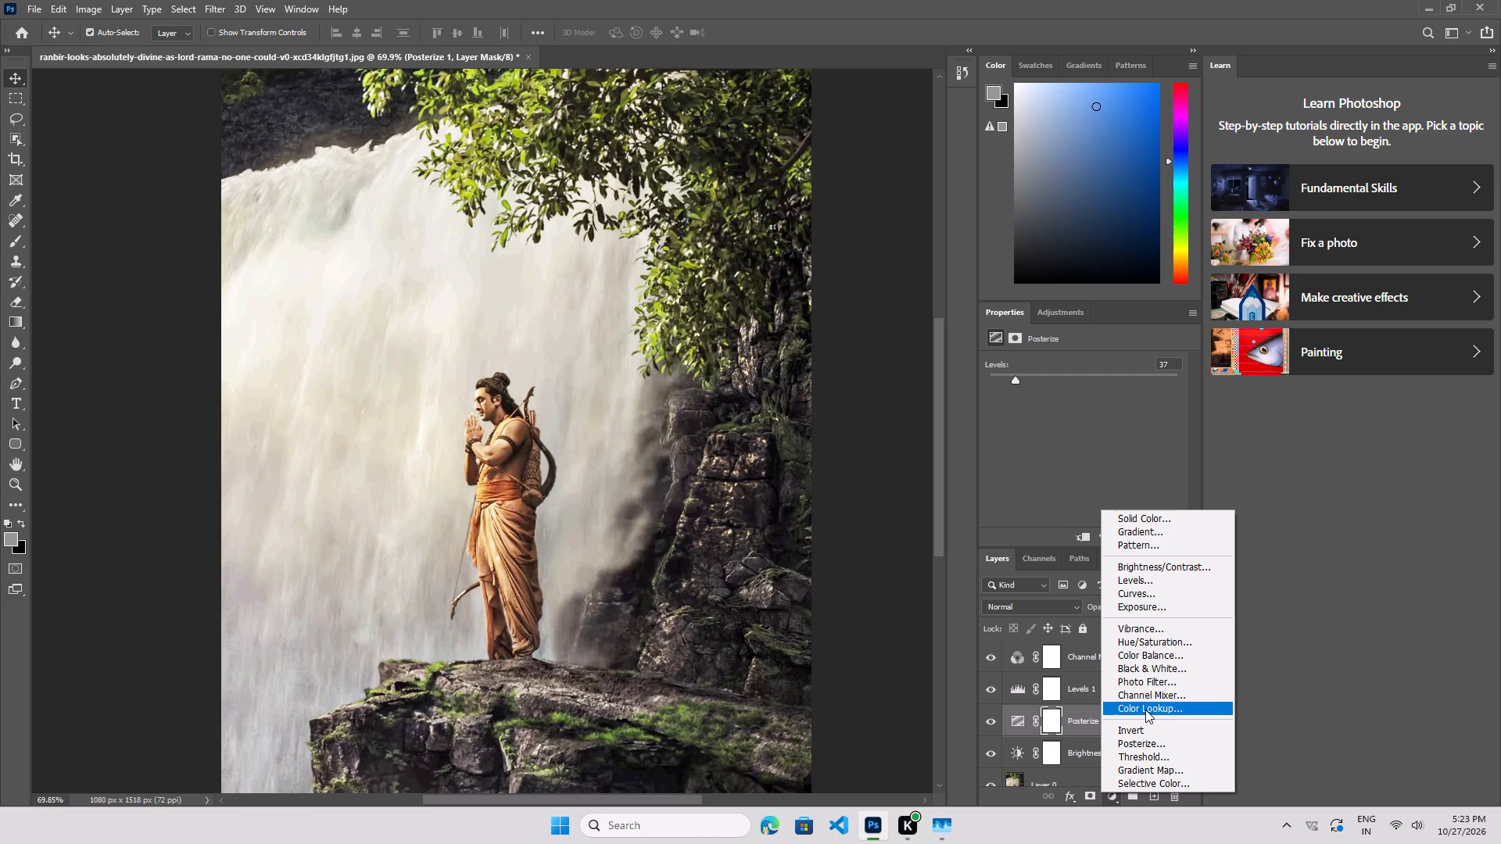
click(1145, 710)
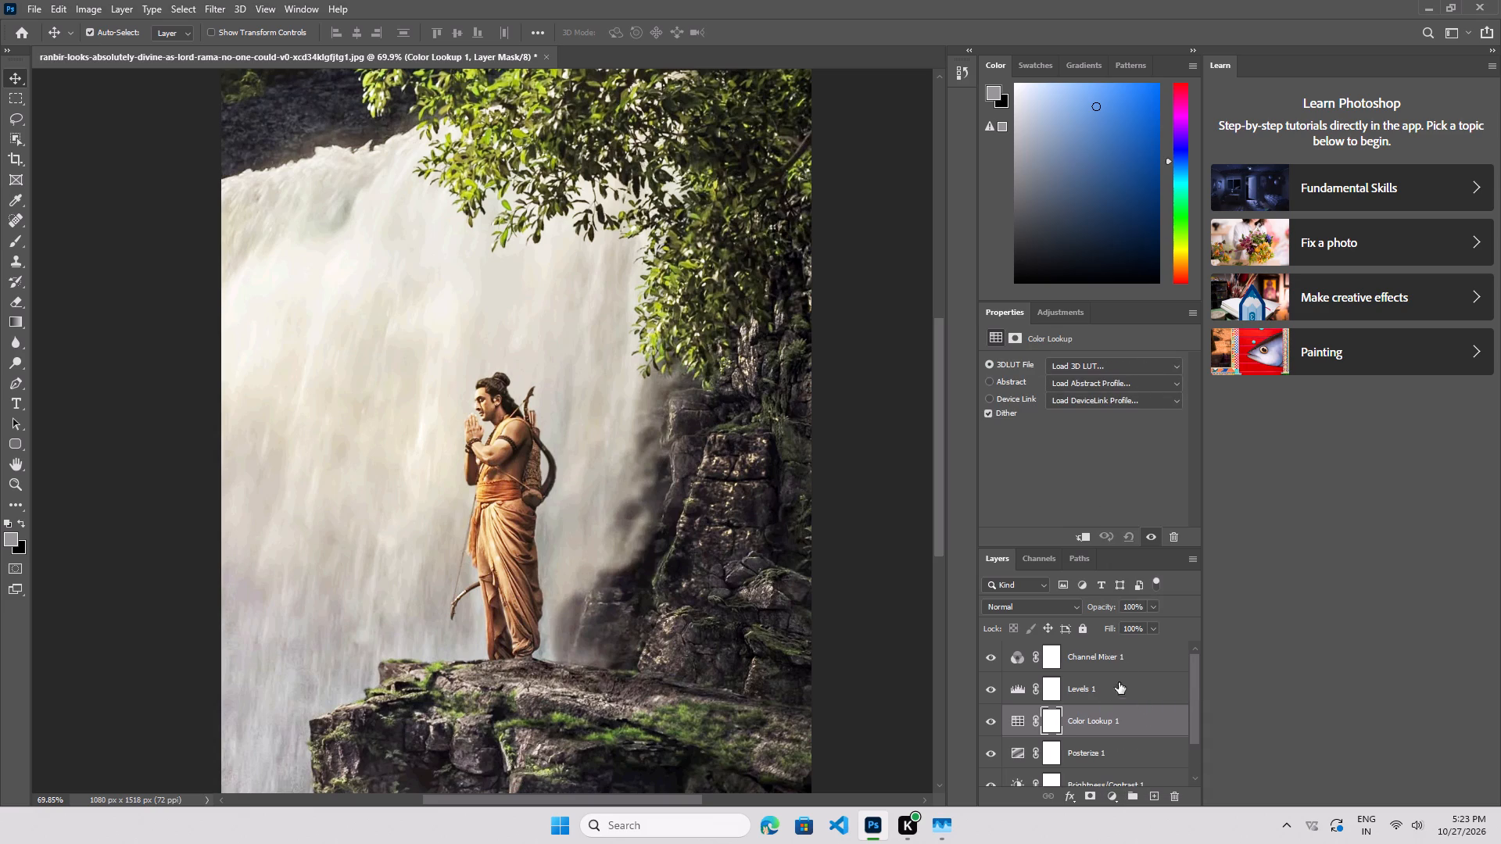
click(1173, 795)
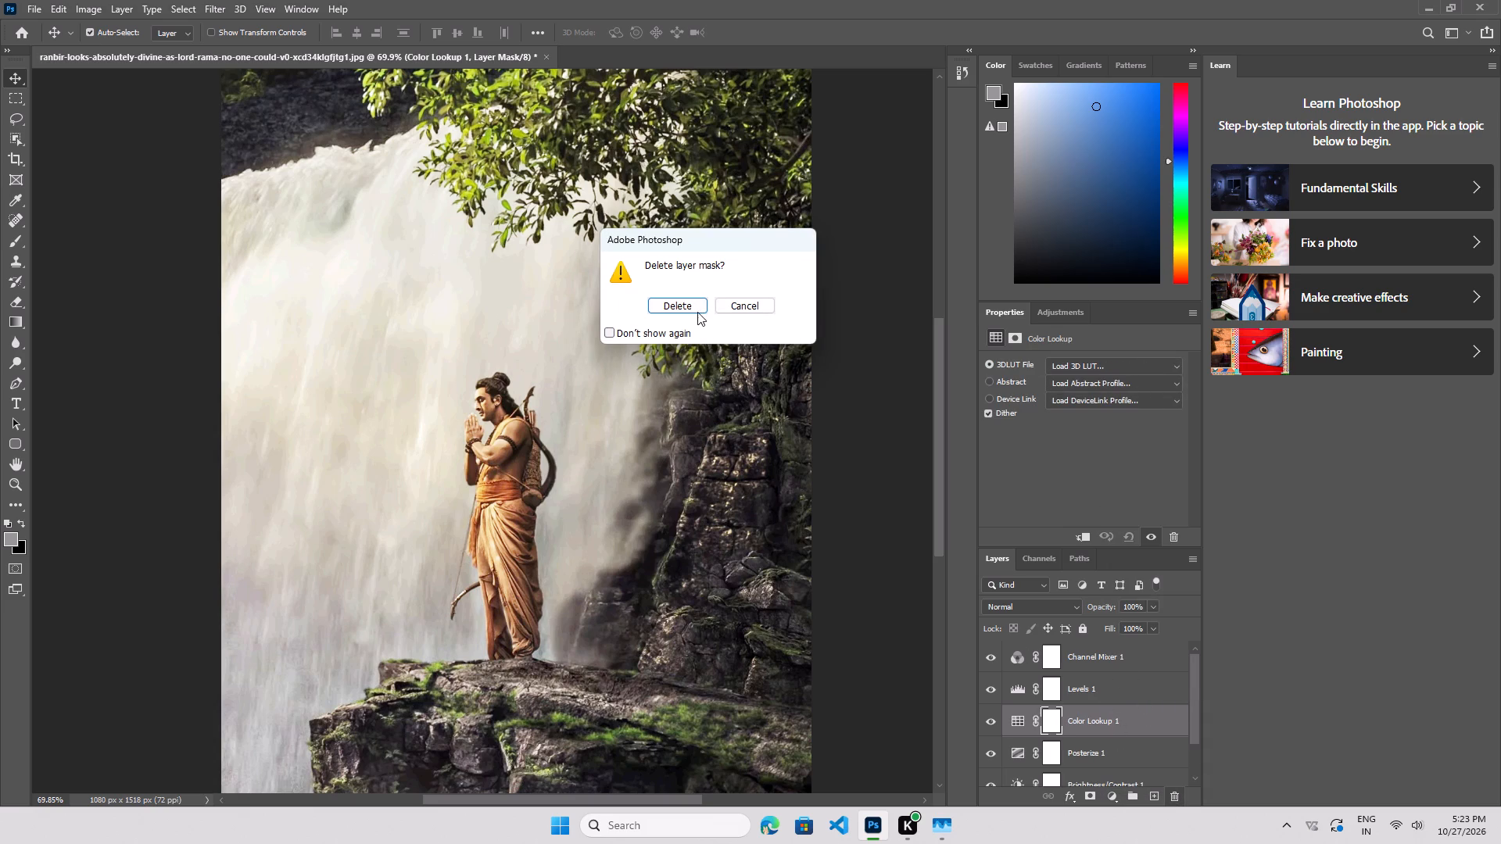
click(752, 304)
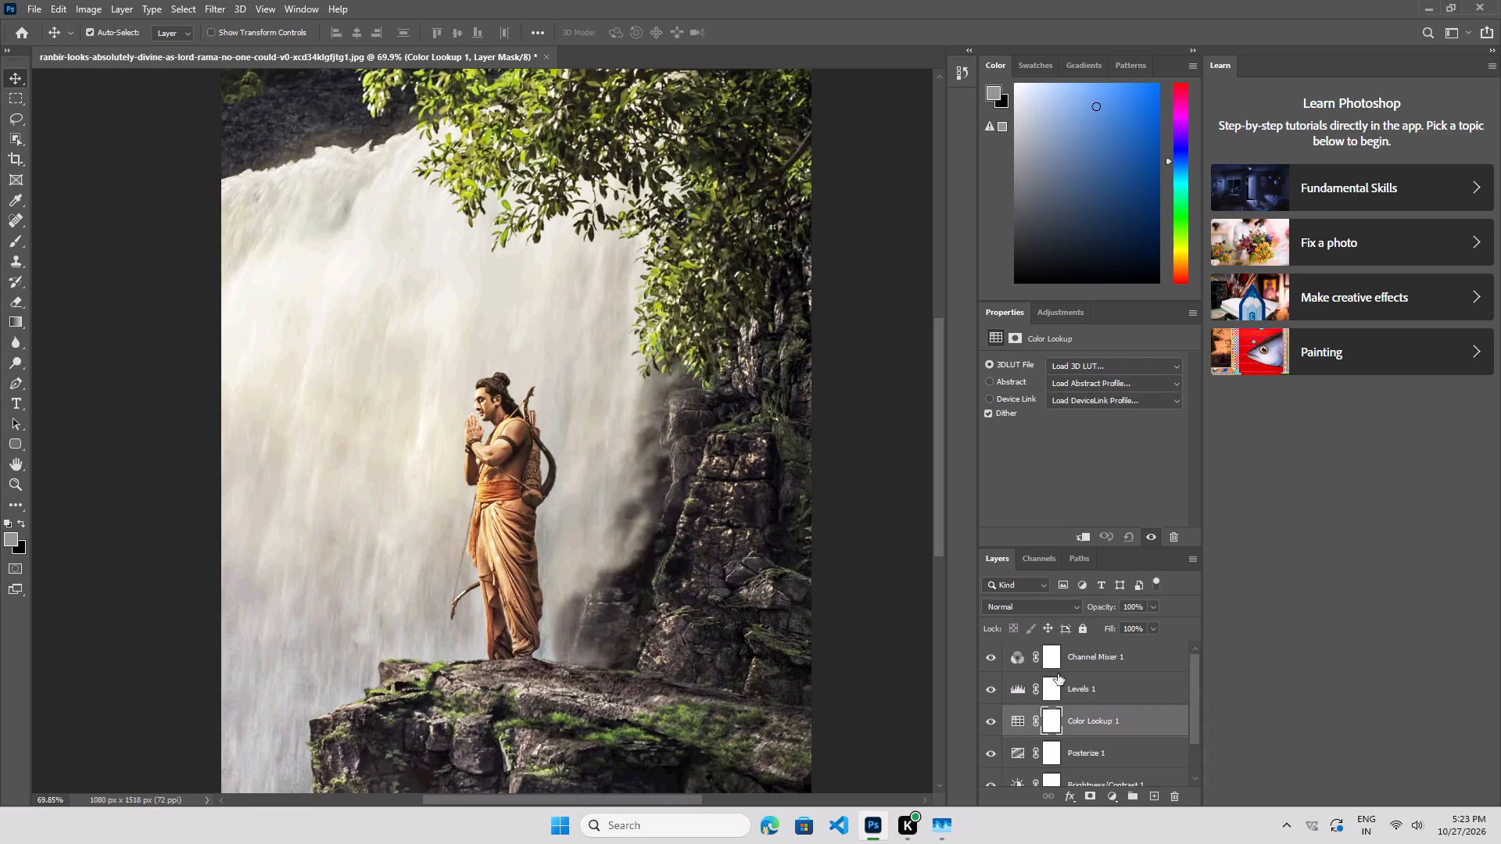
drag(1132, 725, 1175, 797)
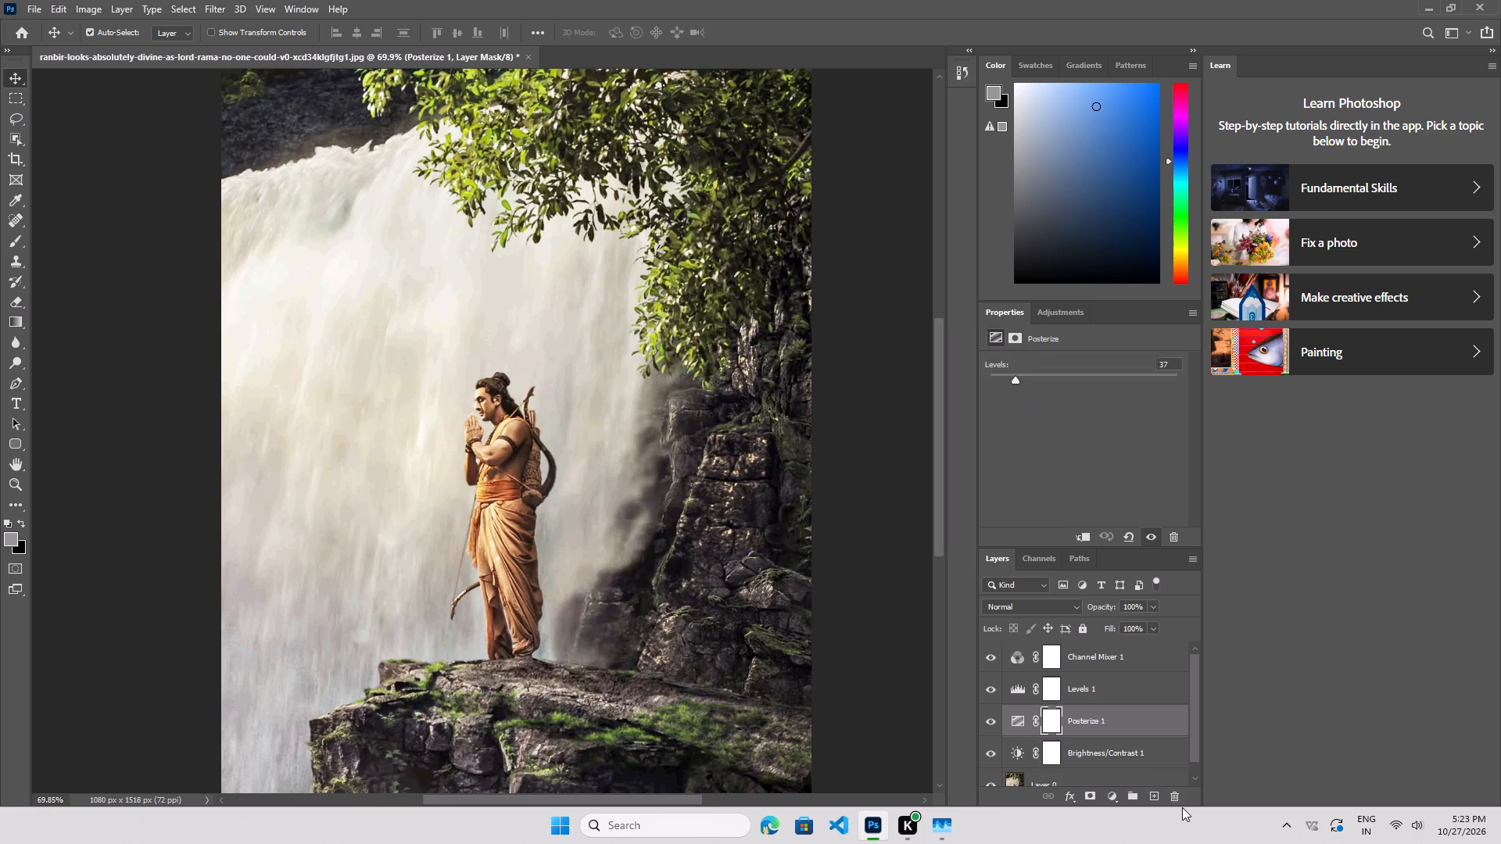
Add a Hue/Saturation adjustment layer above Posterize 1 with hue +4, saturation +21 and lightness +8.
click(1112, 796)
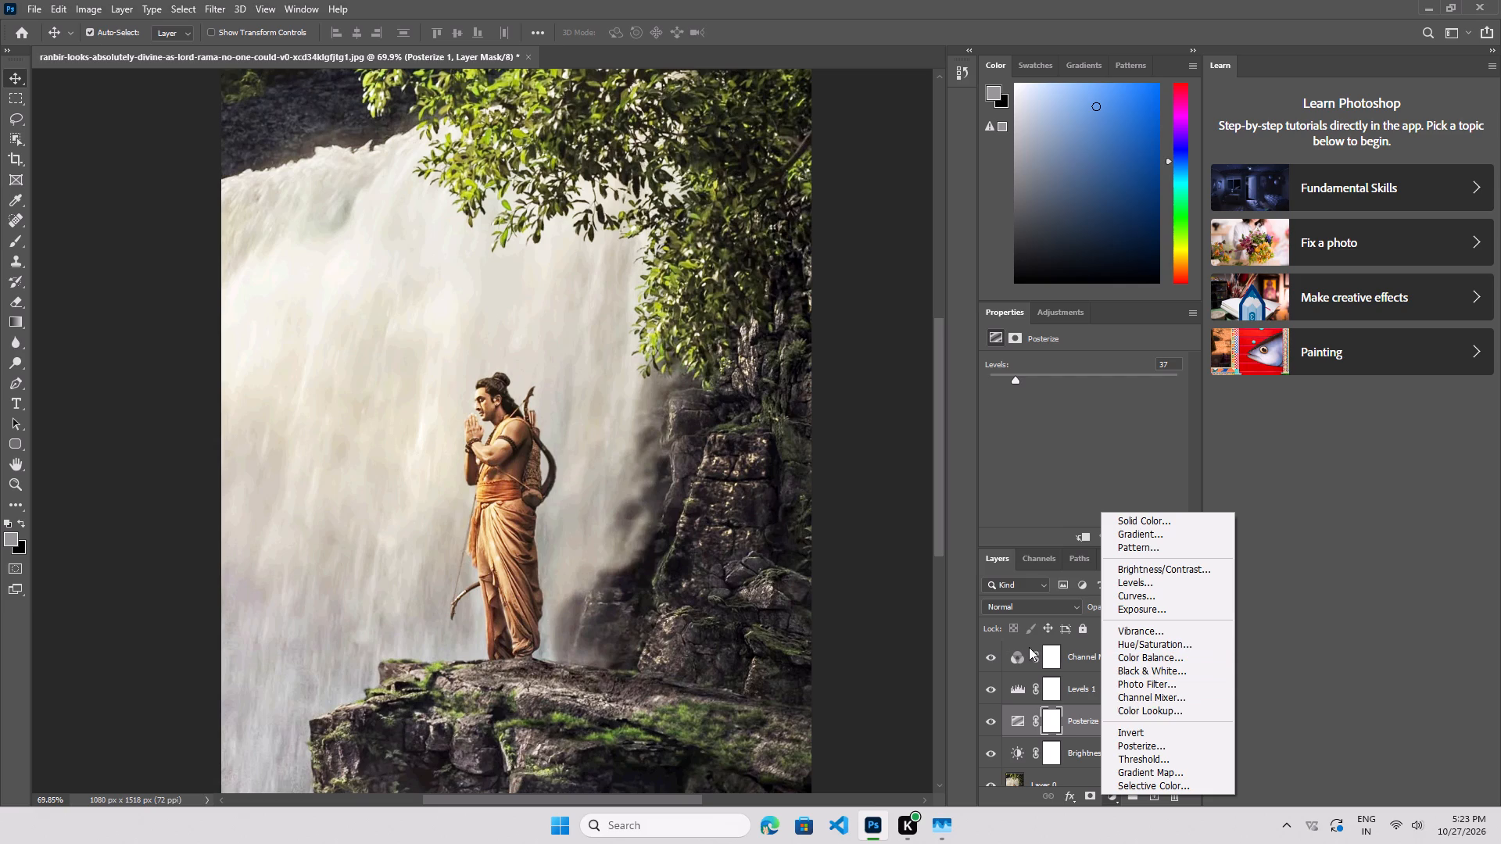
click(1174, 644)
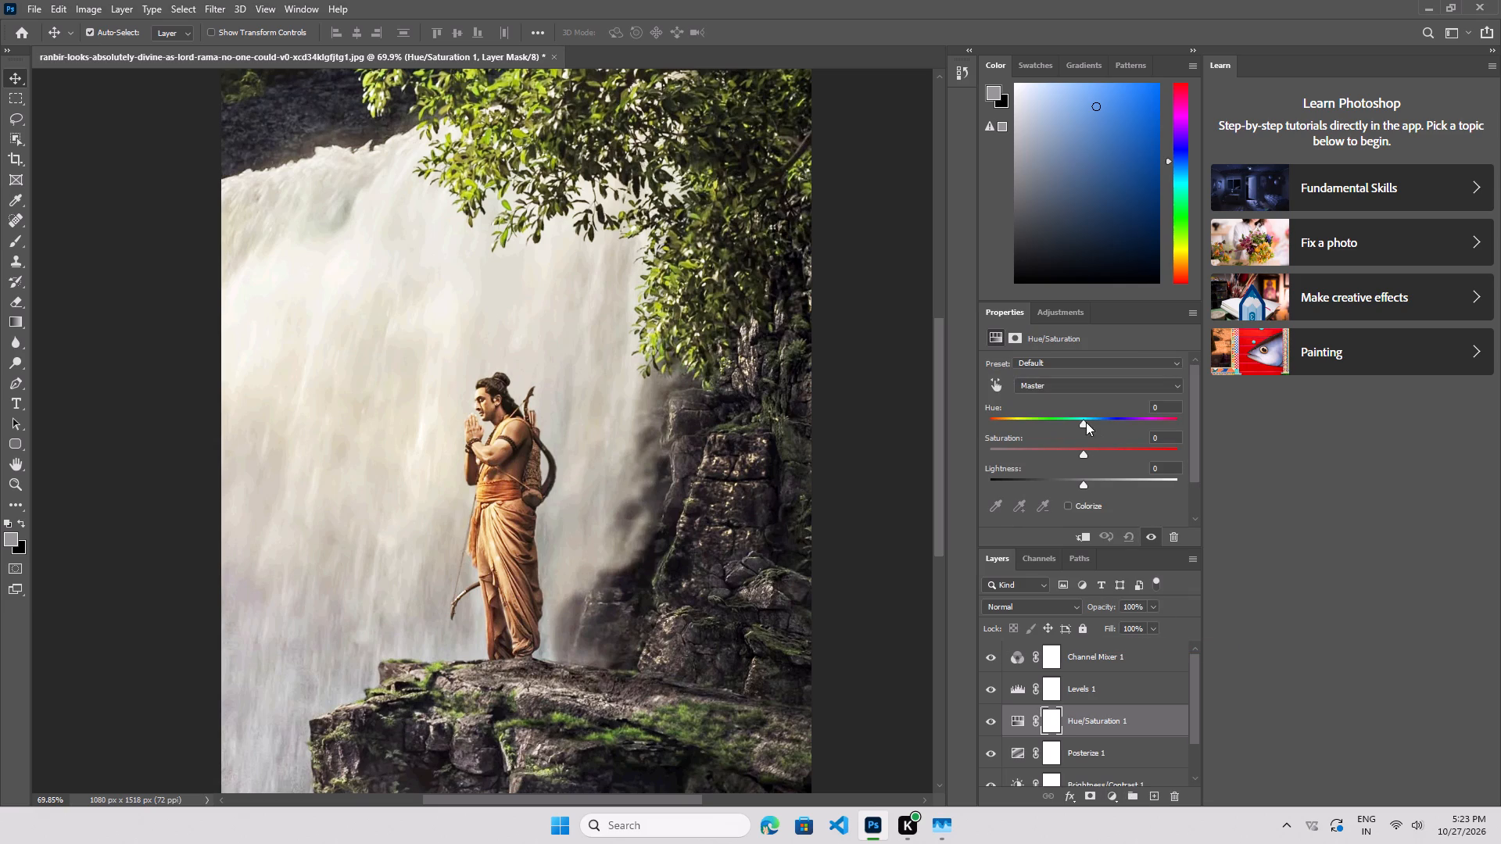
click(1081, 421)
drag(1084, 453, 1120, 462)
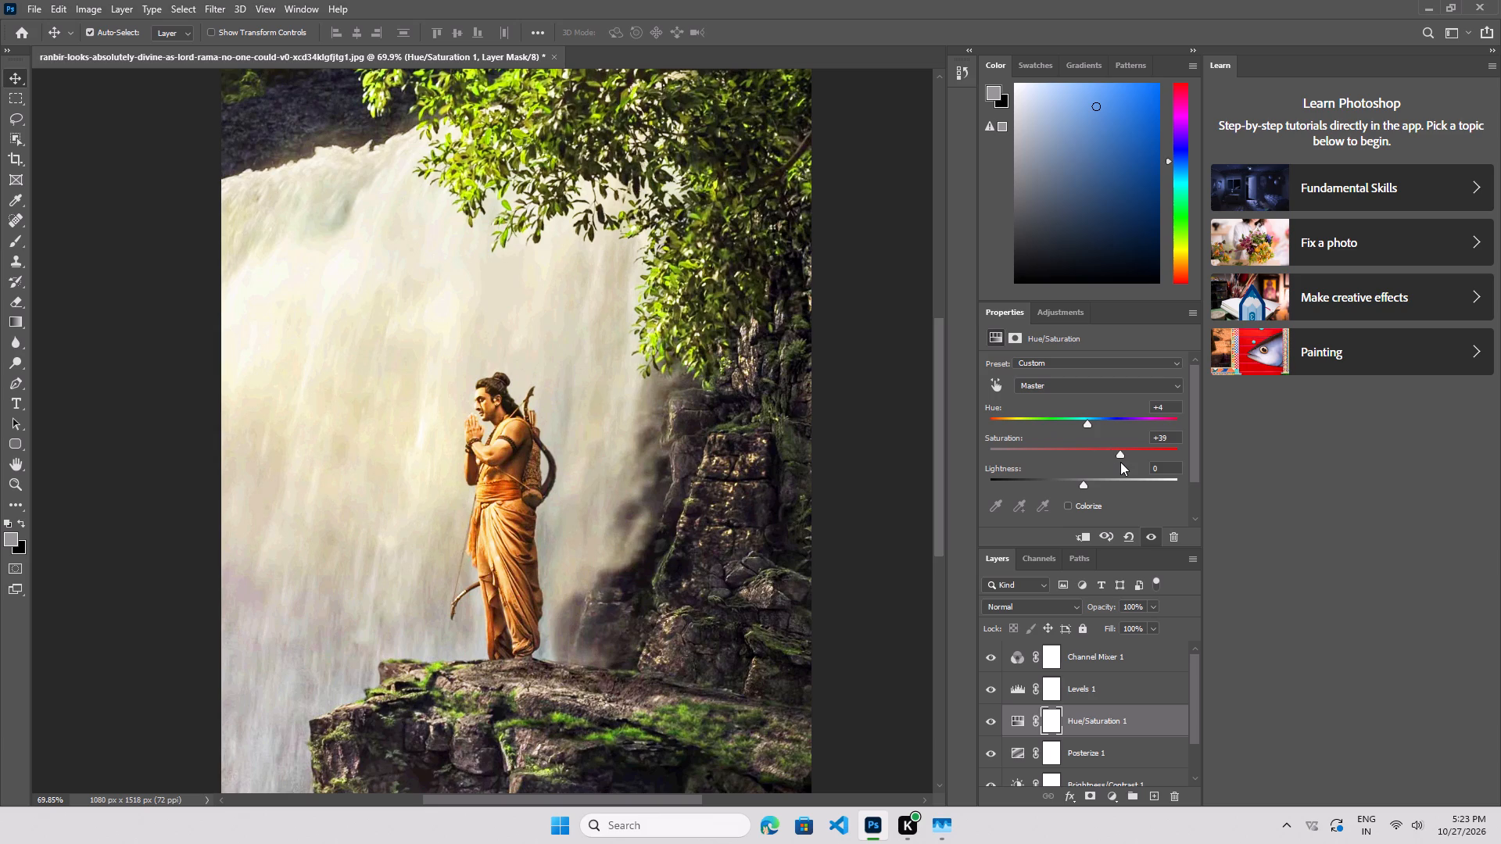
drag(1120, 462, 1111, 462)
click(1104, 456)
drag(1084, 482, 1067, 481)
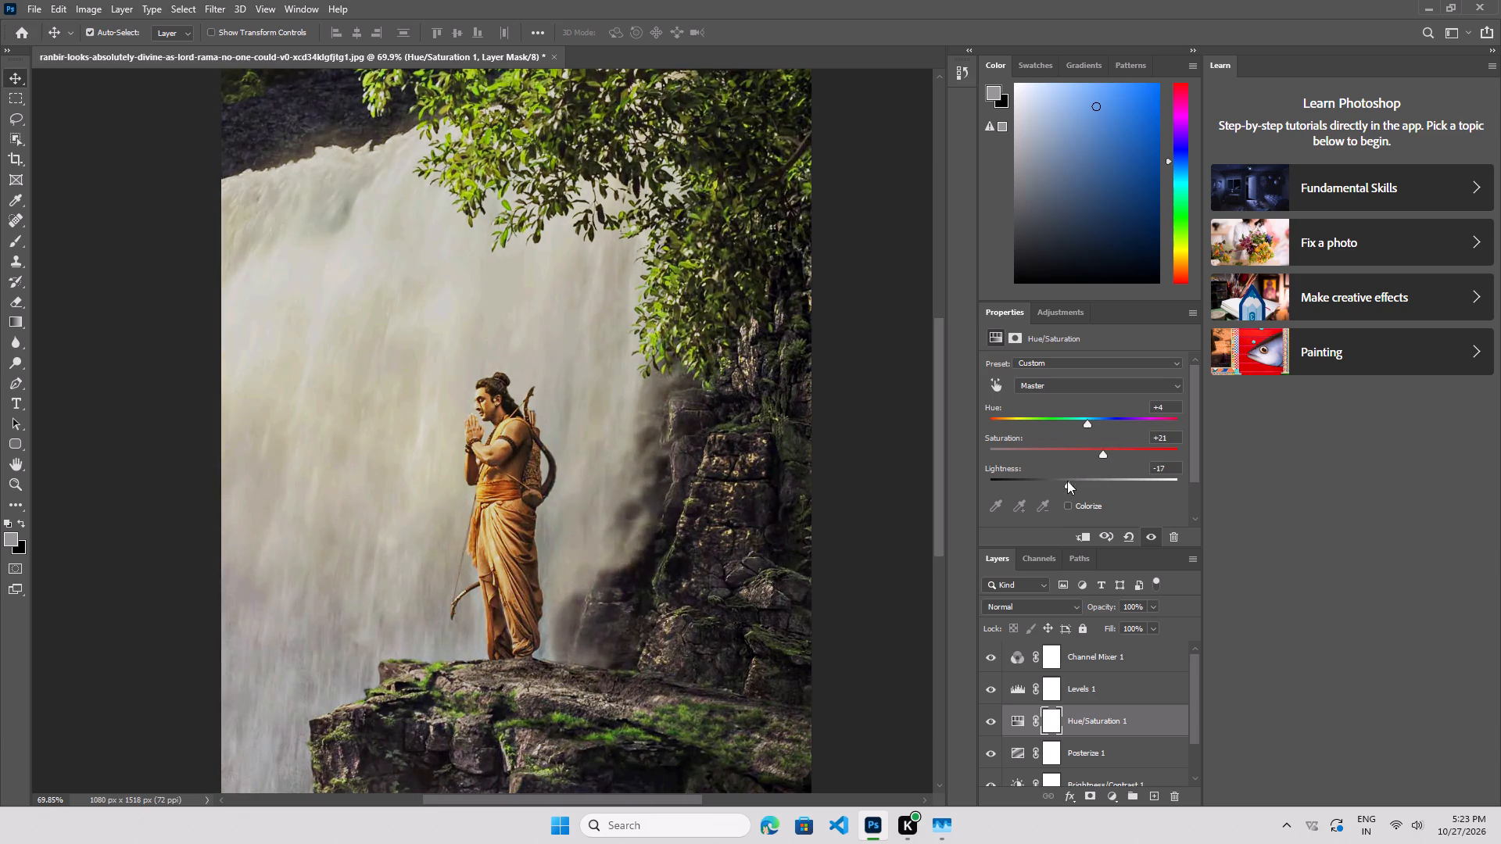
drag(1067, 481, 1091, 490)
Examine the Hue/Saturation effect across the photo, from the rock ledge up to the foliage and back.
scroll(717, 625, down, 8)
scroll(1130, 744, down, 7)
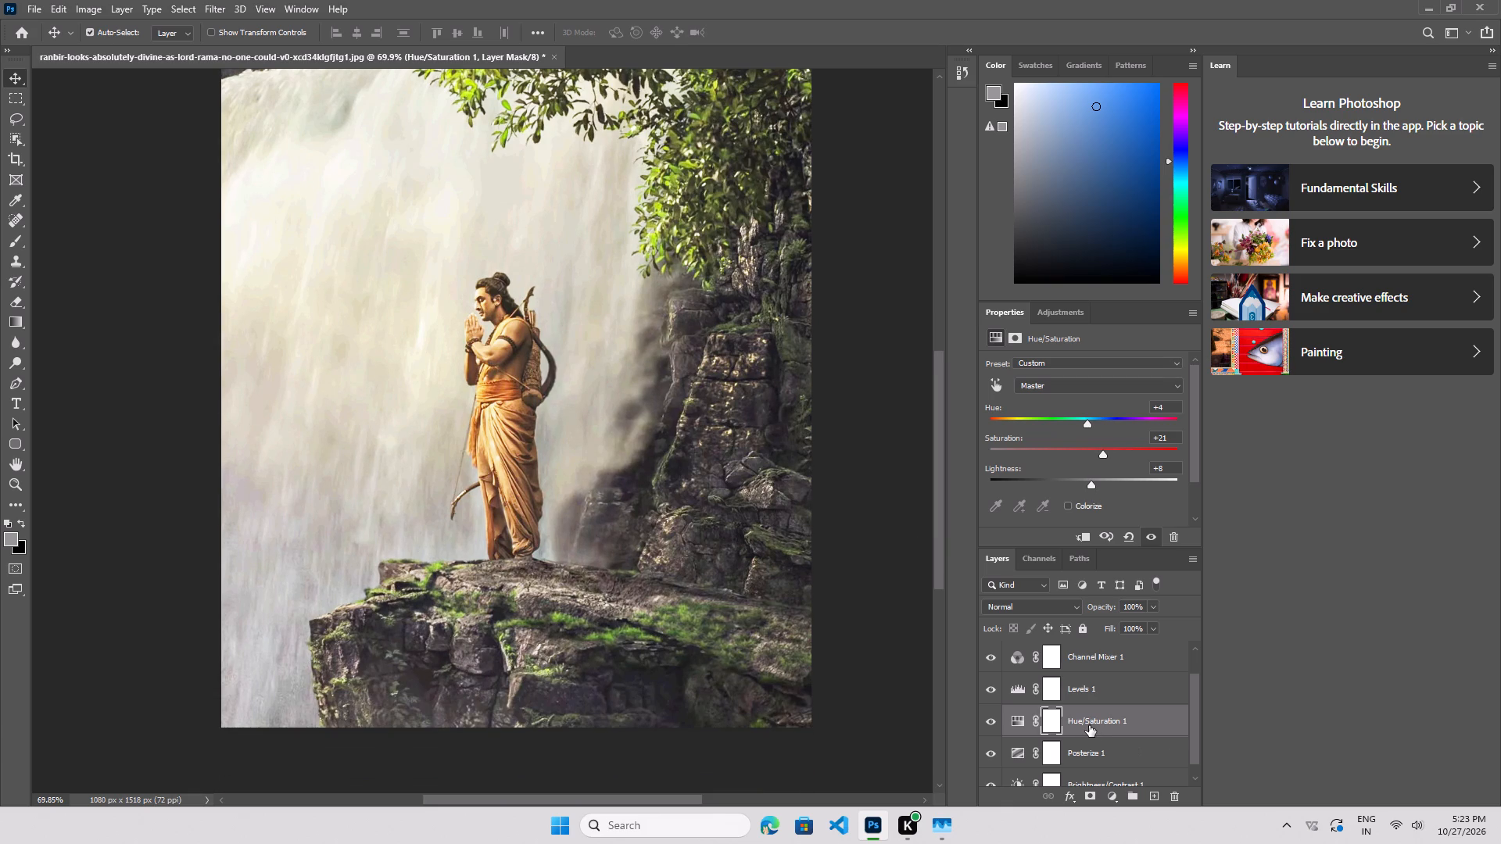
scroll(1089, 725, down, 1)
scroll(1087, 726, up, 6)
scroll(788, 681, up, 4)
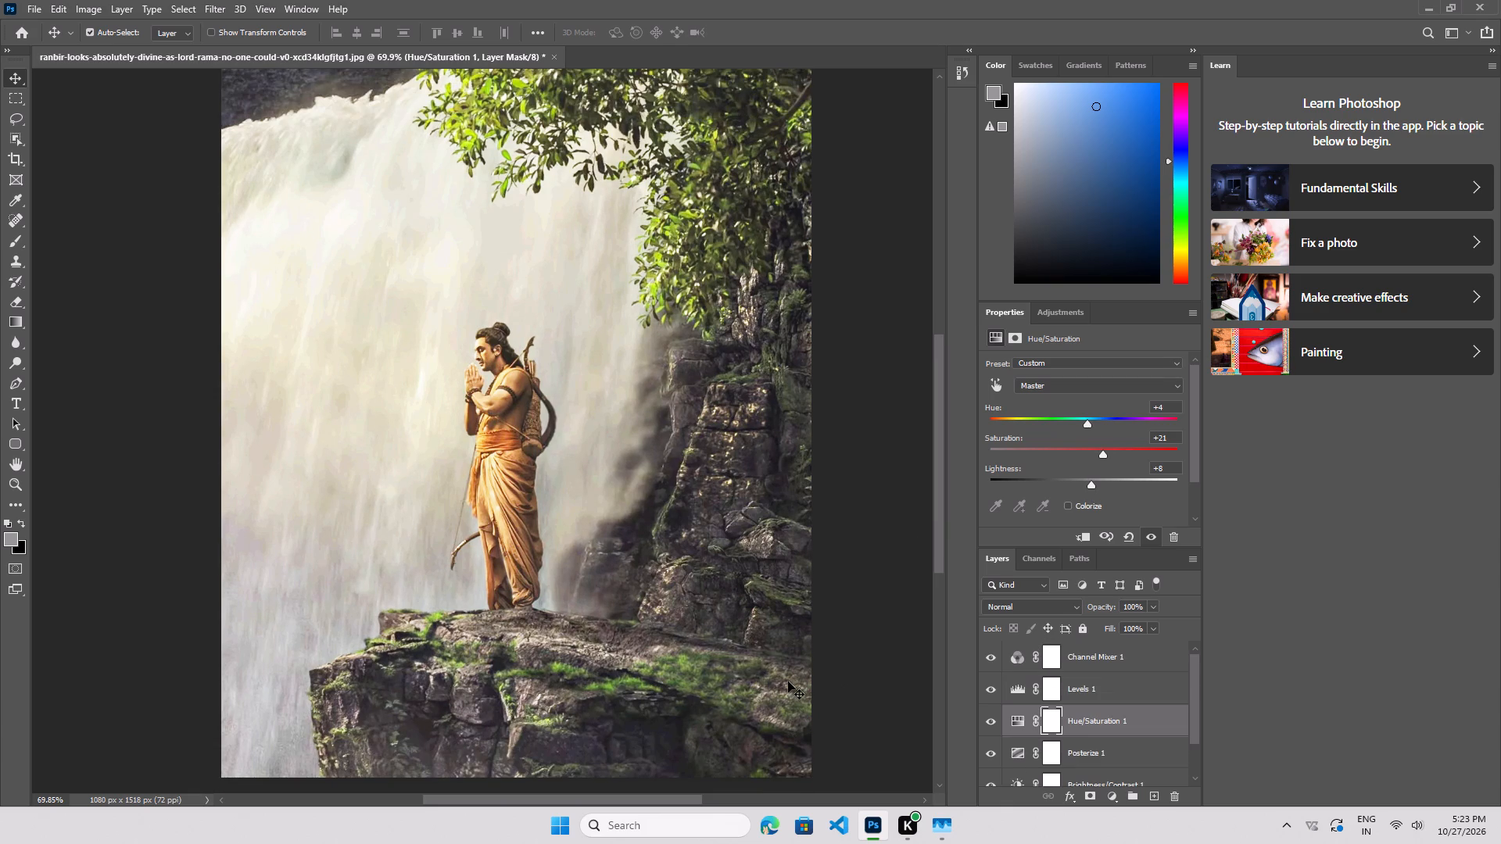
scroll(788, 681, up, 11)
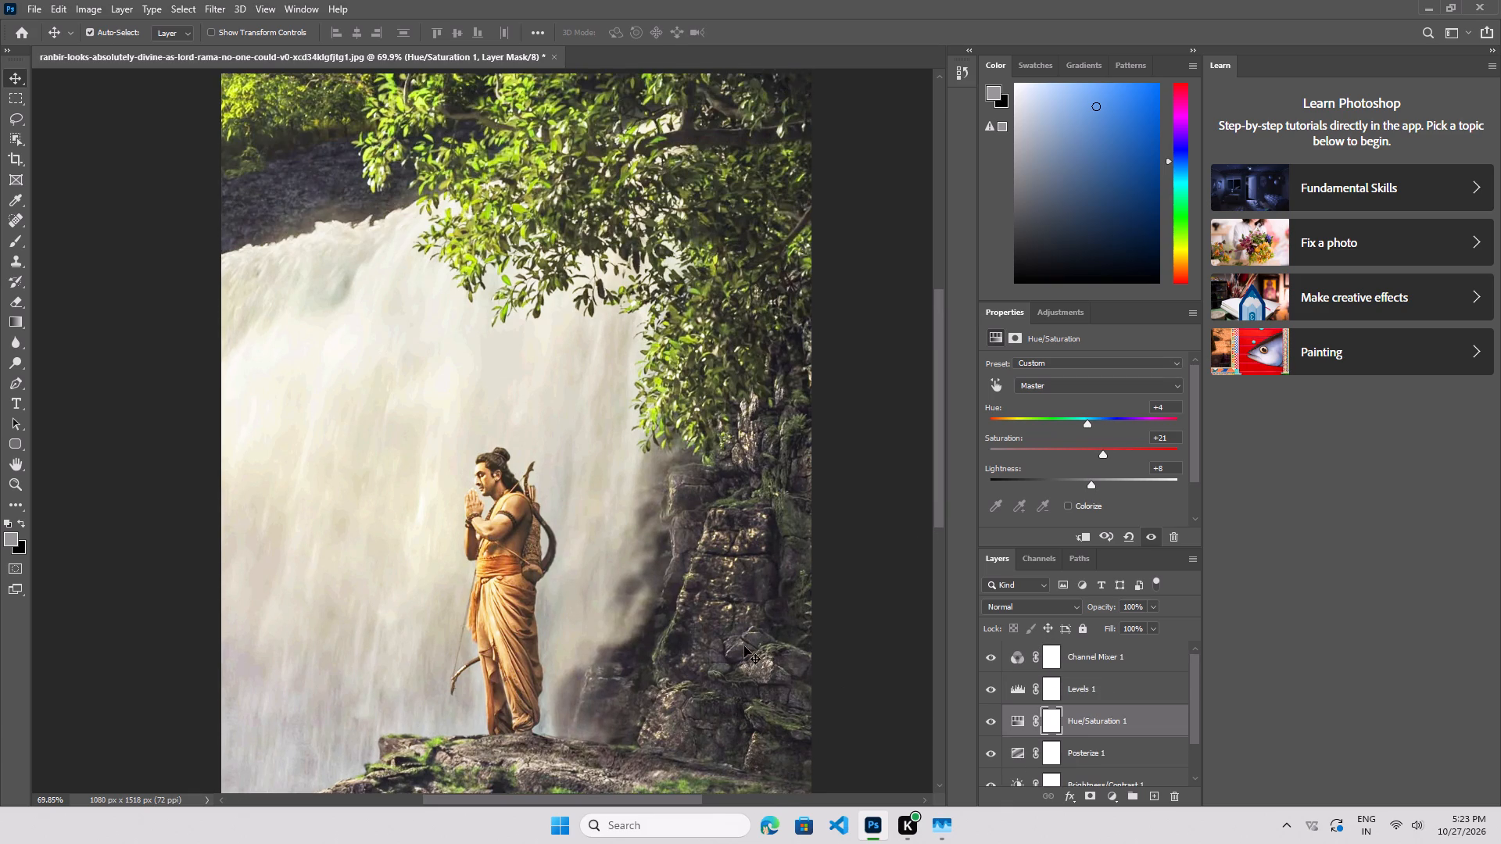
scroll(706, 617, down, 7)
scroll(649, 459, down, 7)
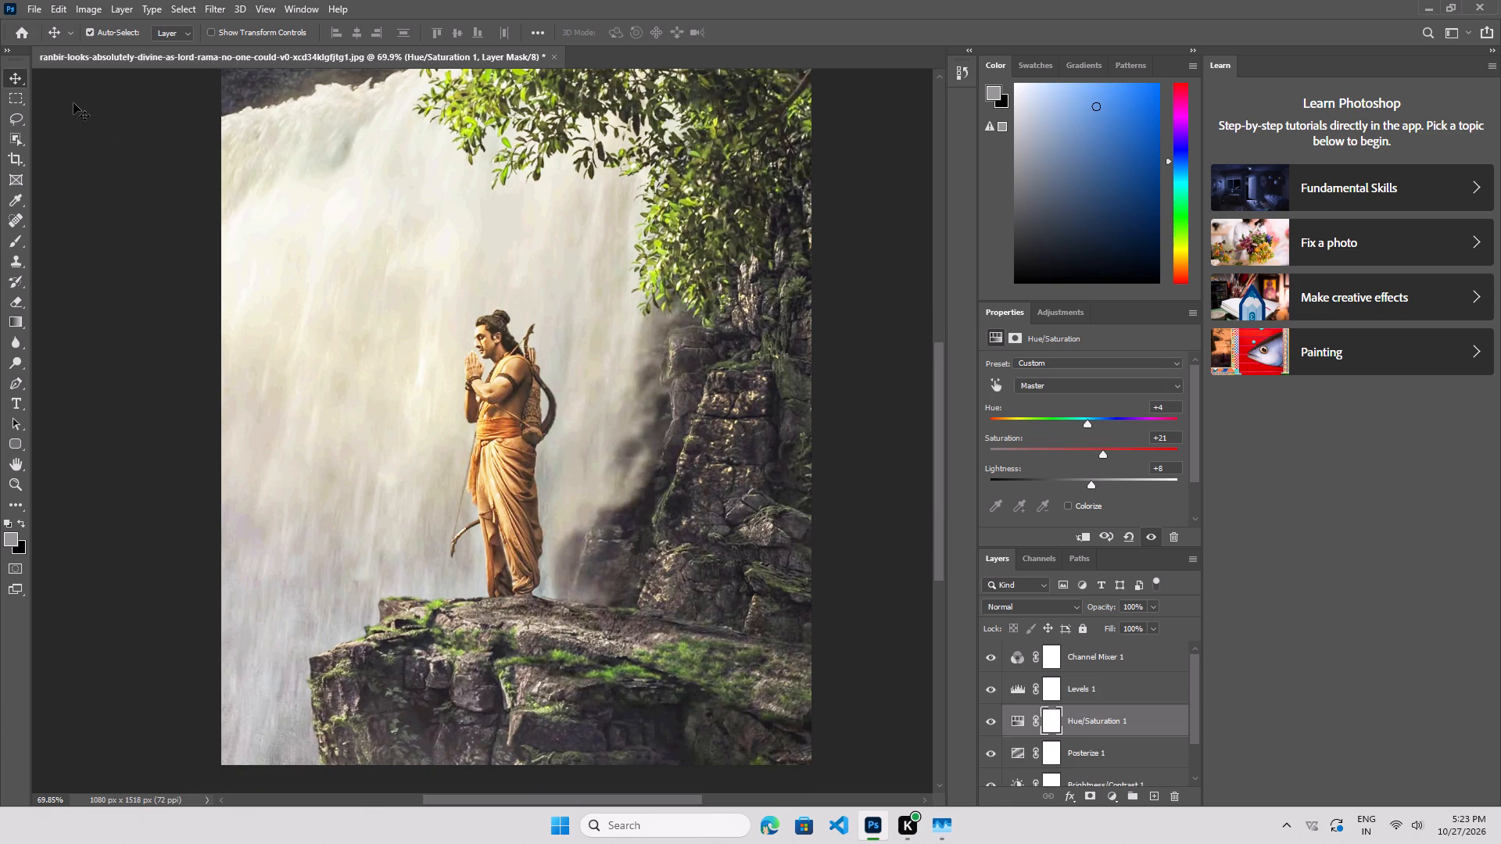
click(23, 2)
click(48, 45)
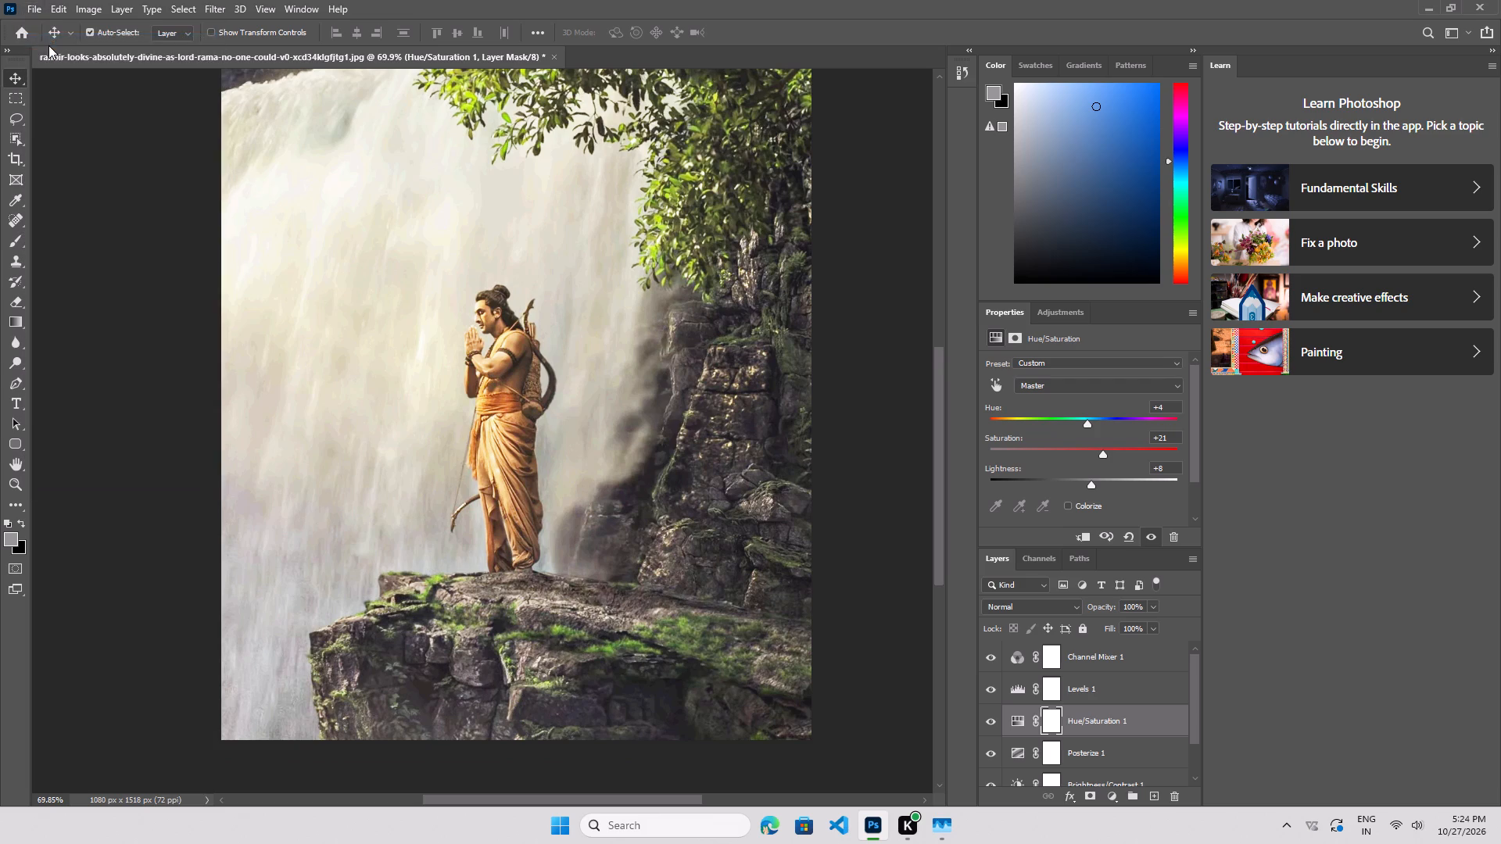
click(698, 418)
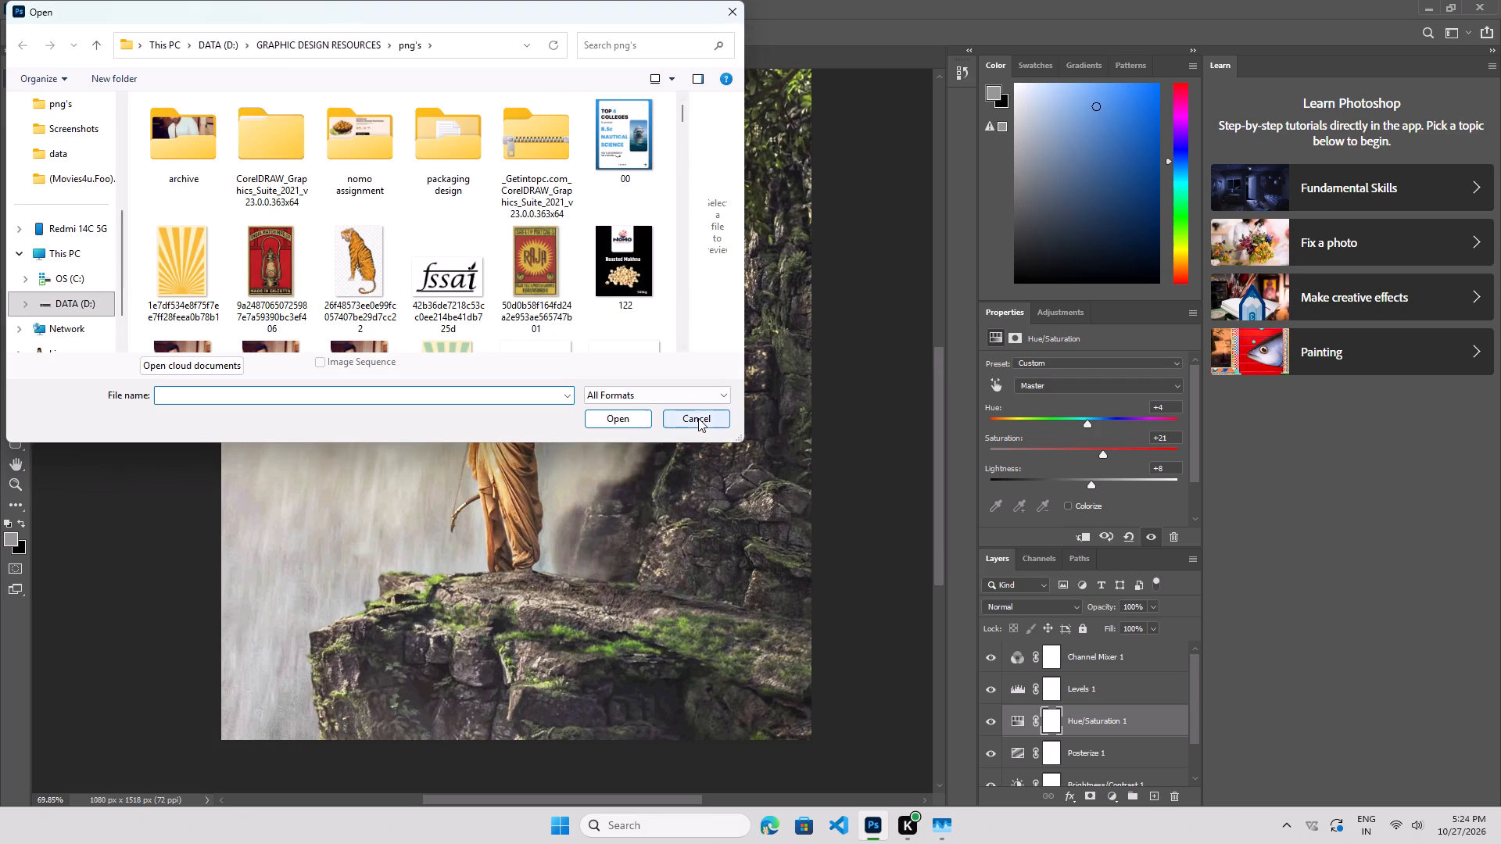
Open the IMAX logo image pngwing.com (22) from the png's folder as a separate document.
click(31, 1)
click(53, 42)
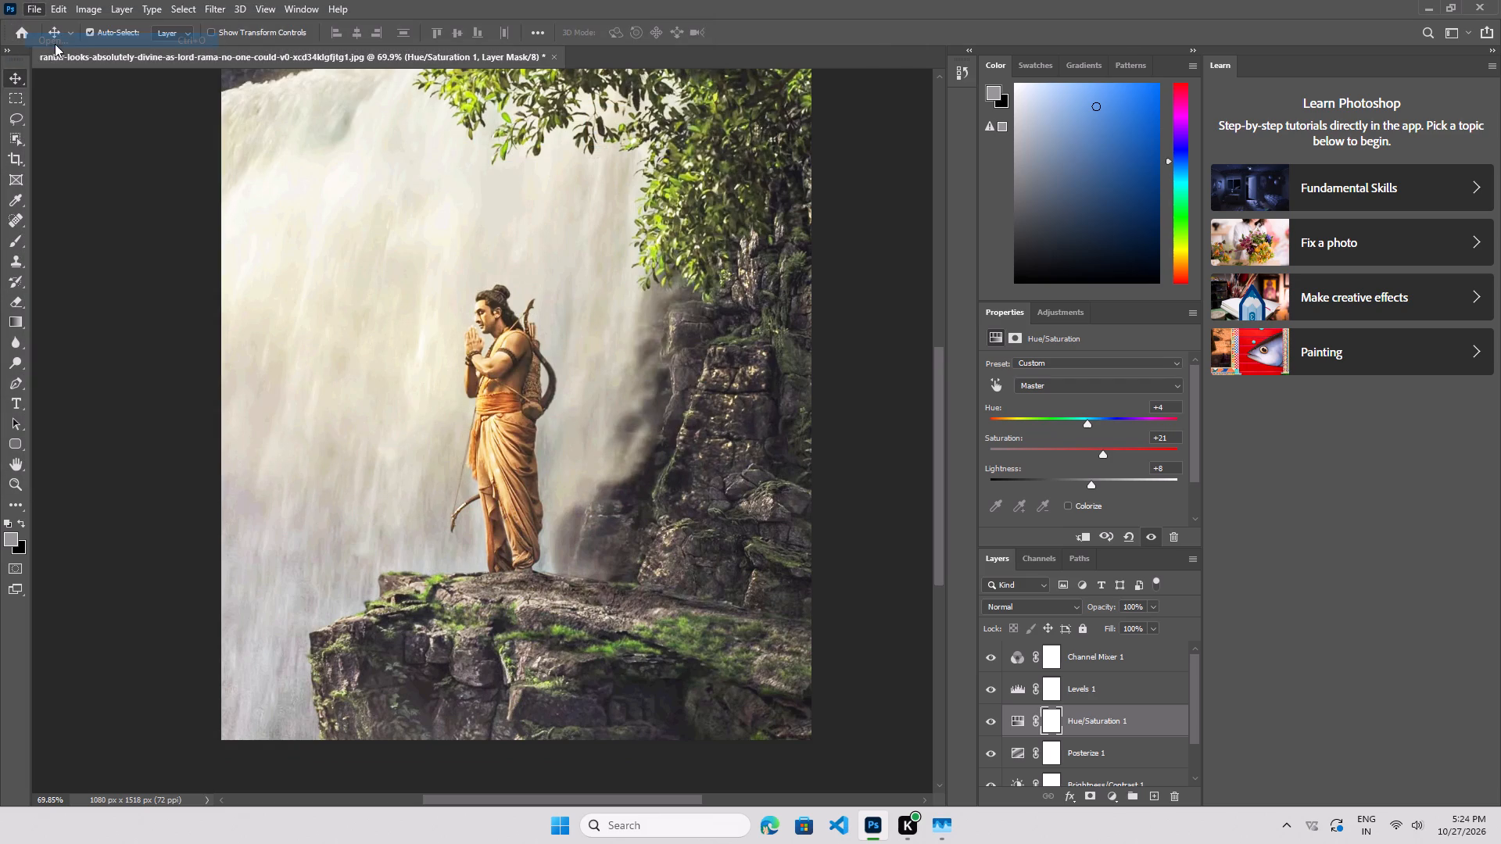
drag(686, 112, 675, 327)
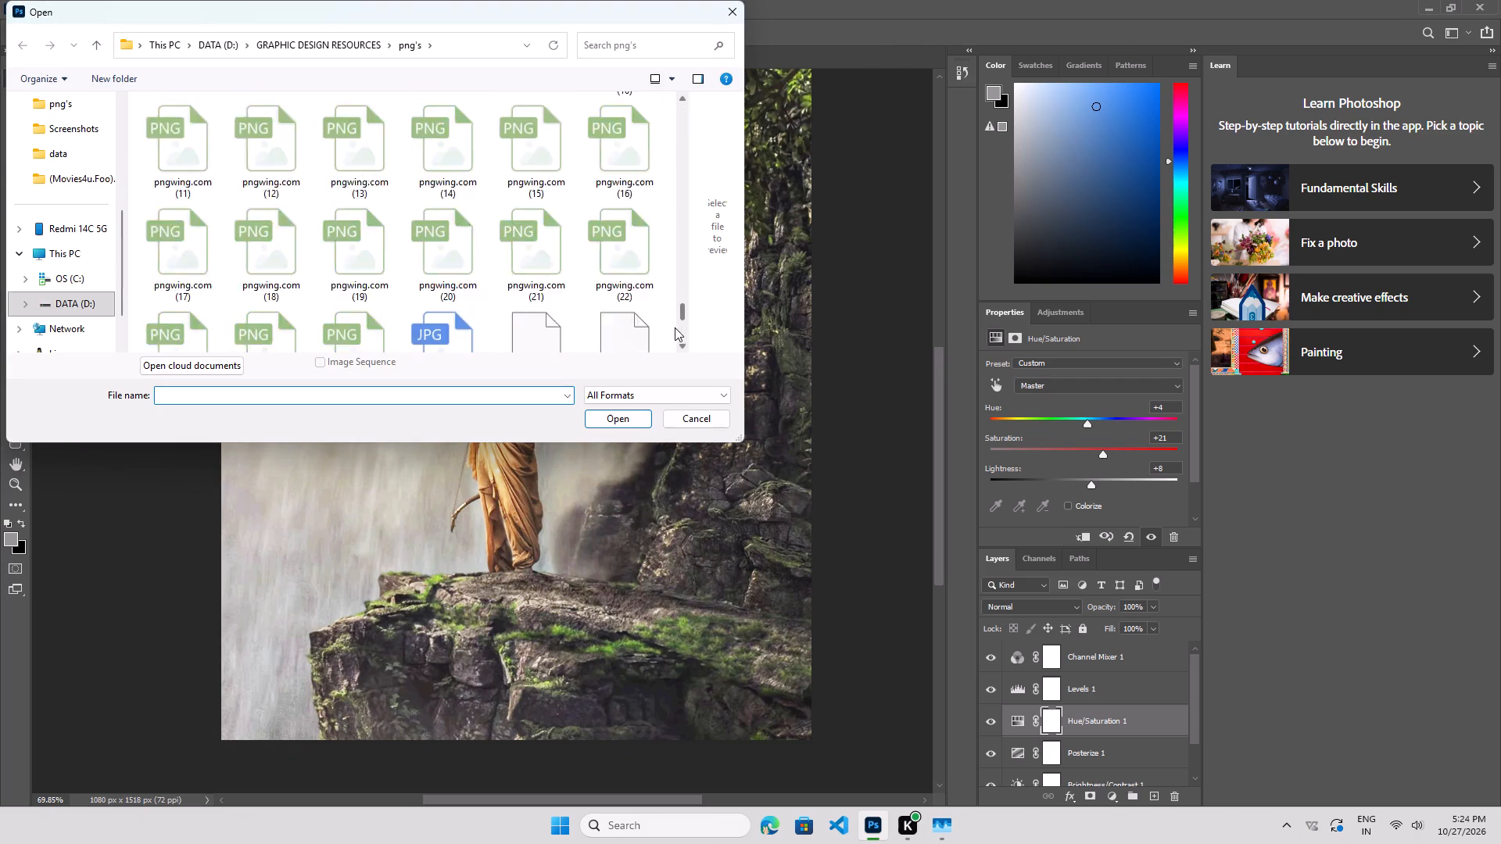
drag(675, 327, 664, 300)
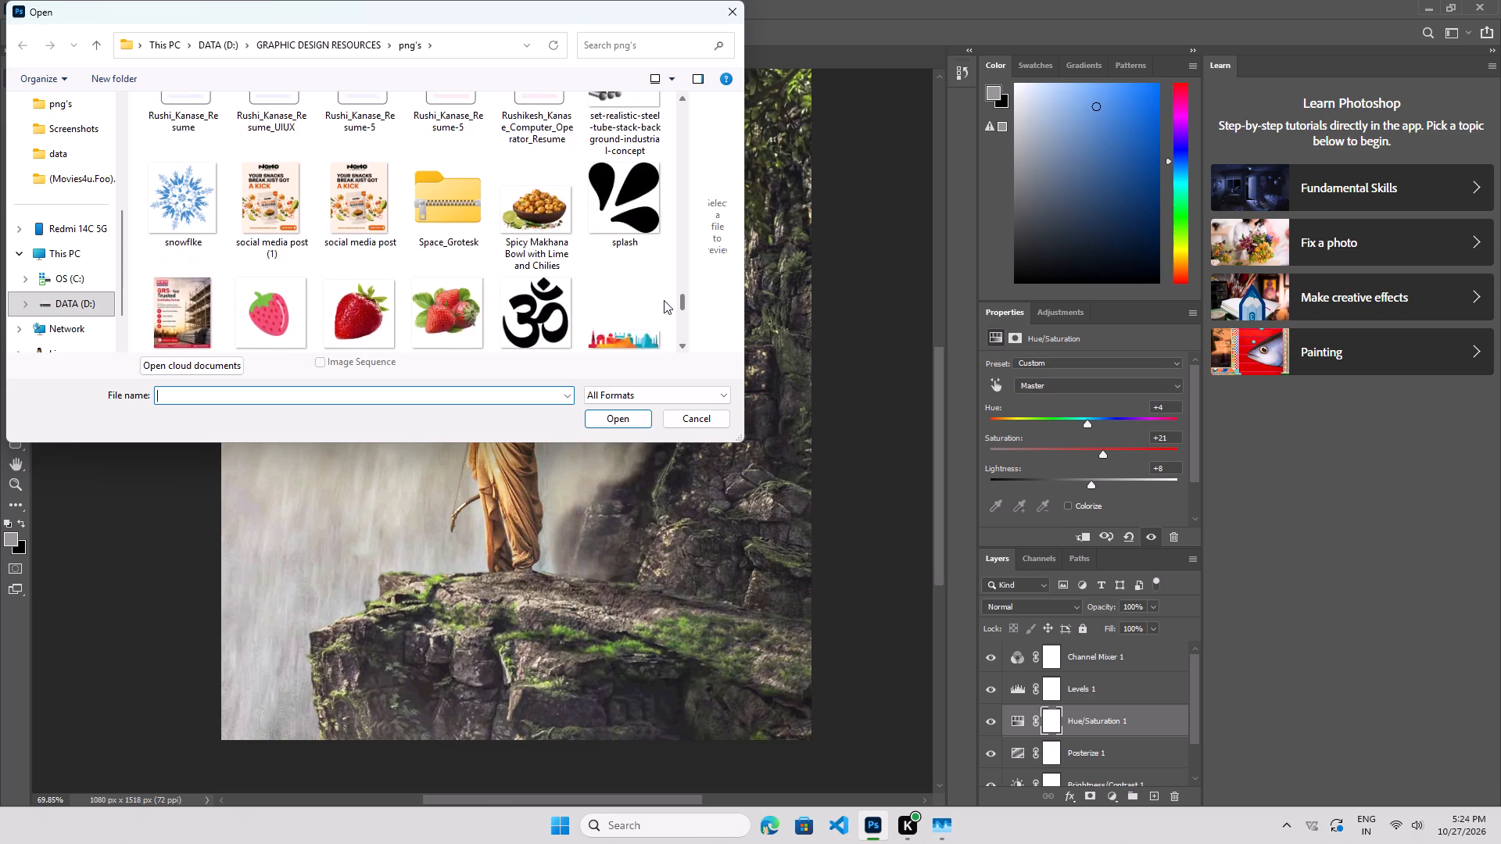
drag(664, 300, 661, 284)
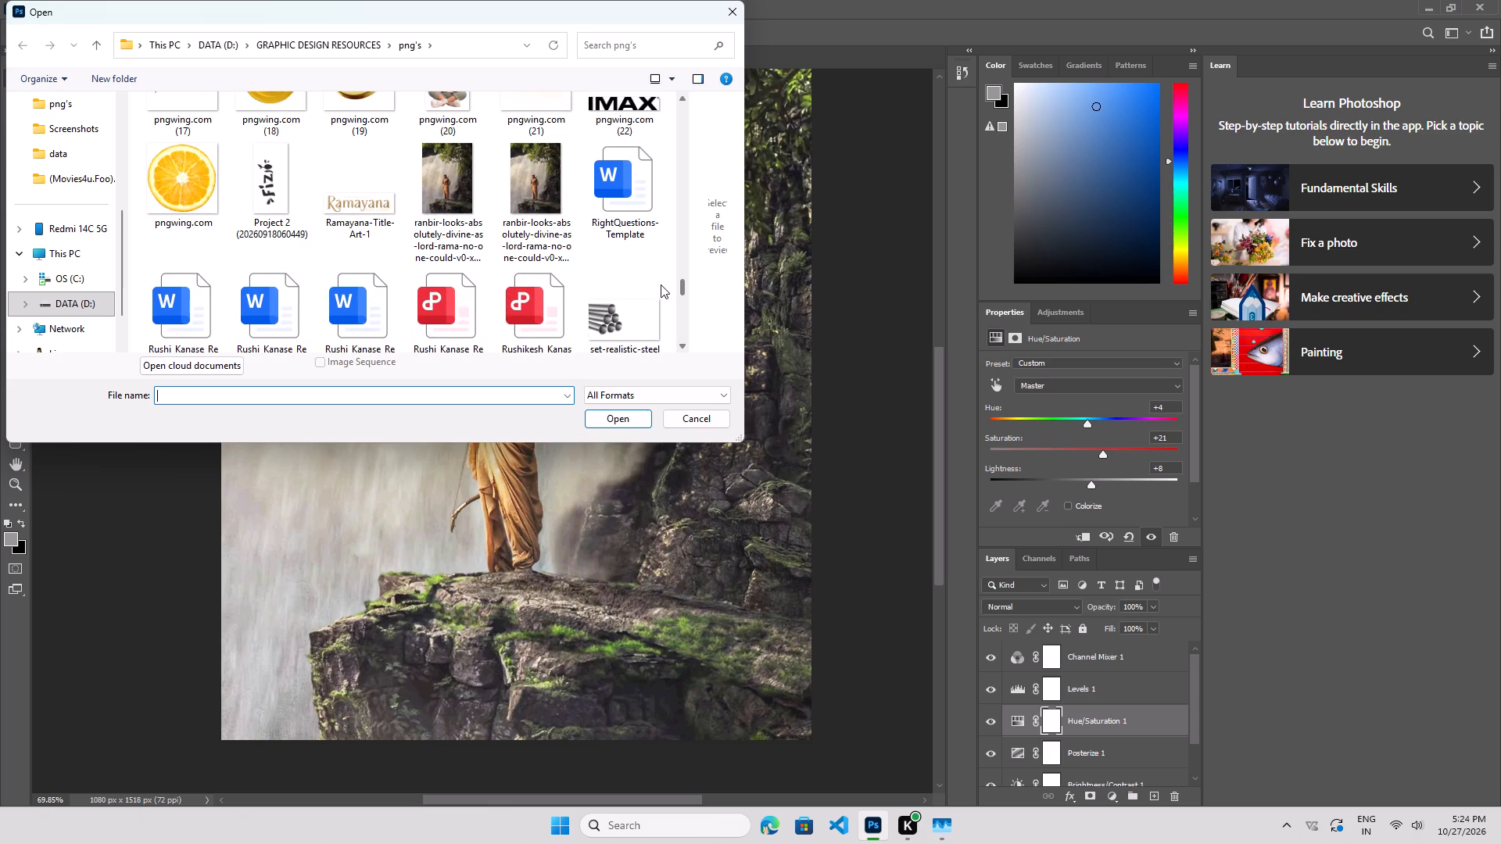
drag(661, 284, 659, 282)
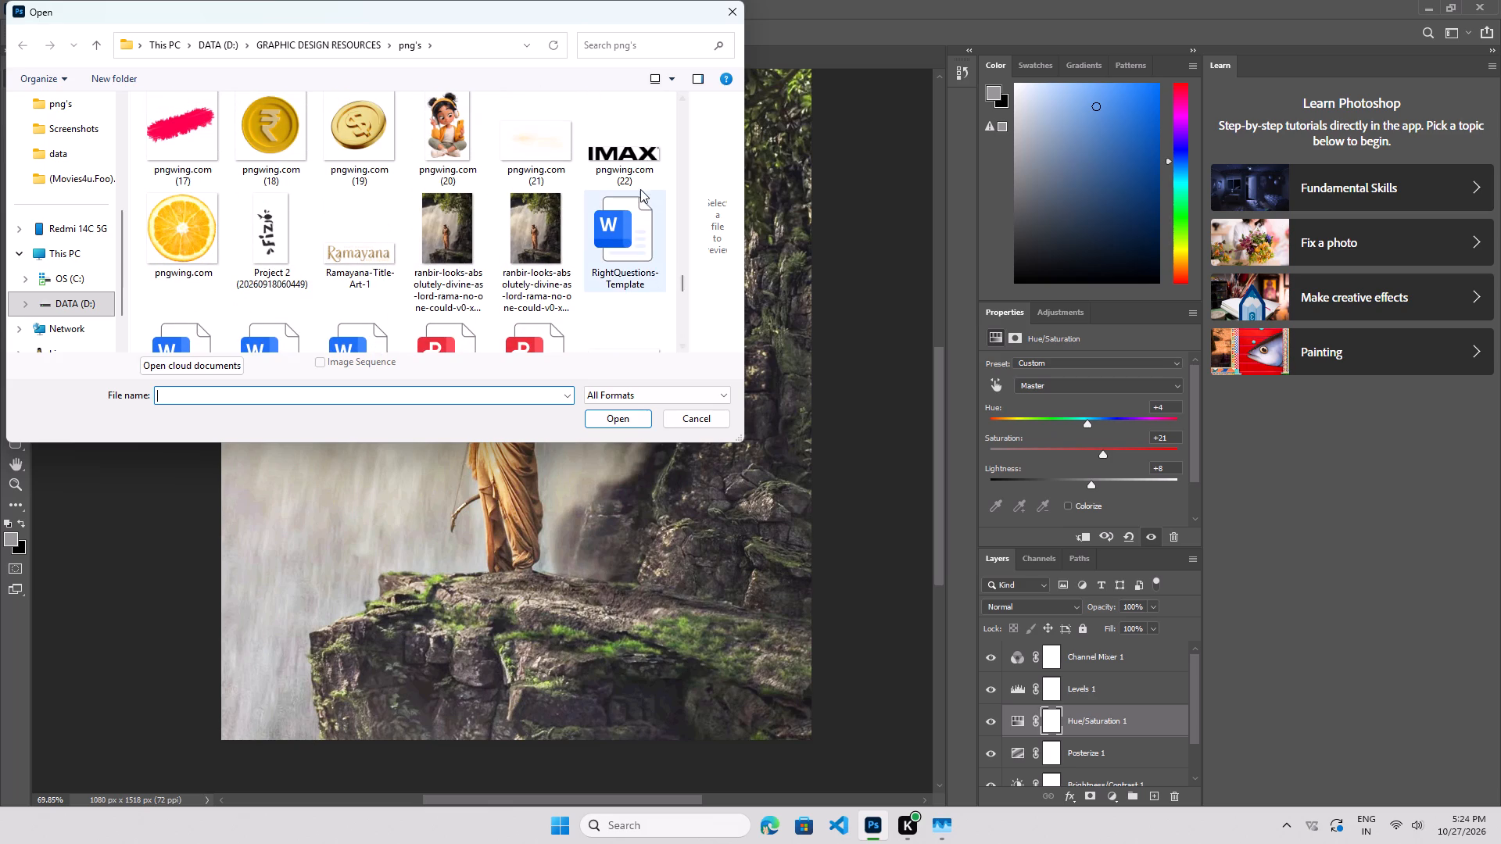
click(629, 173)
click(623, 413)
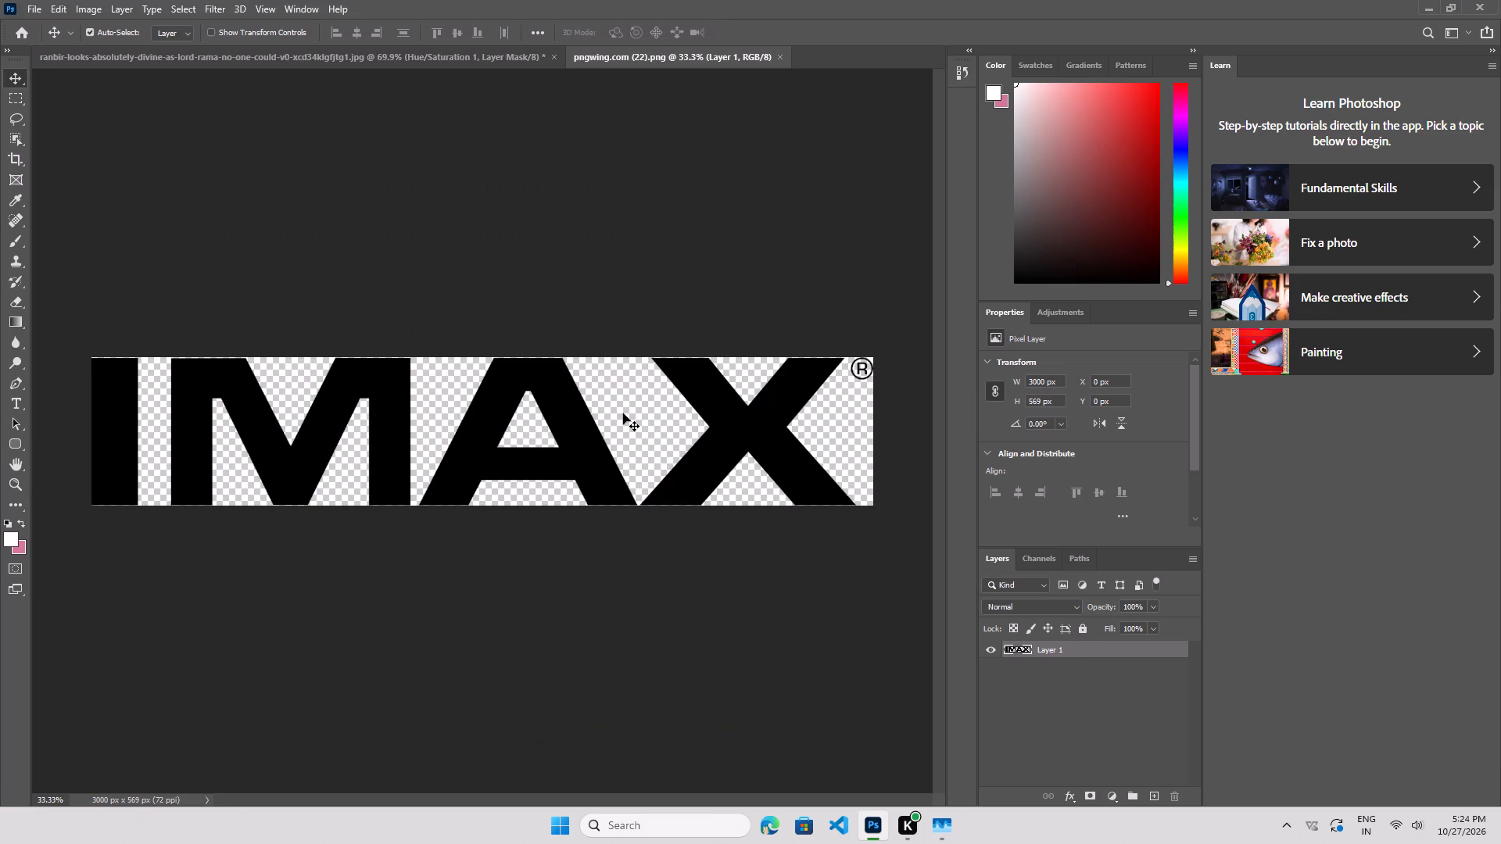
Select the IMAX lettering with the Object Selection tool and cover it with a yellow Solid Color fill layer, #eccf10.
click(18, 140)
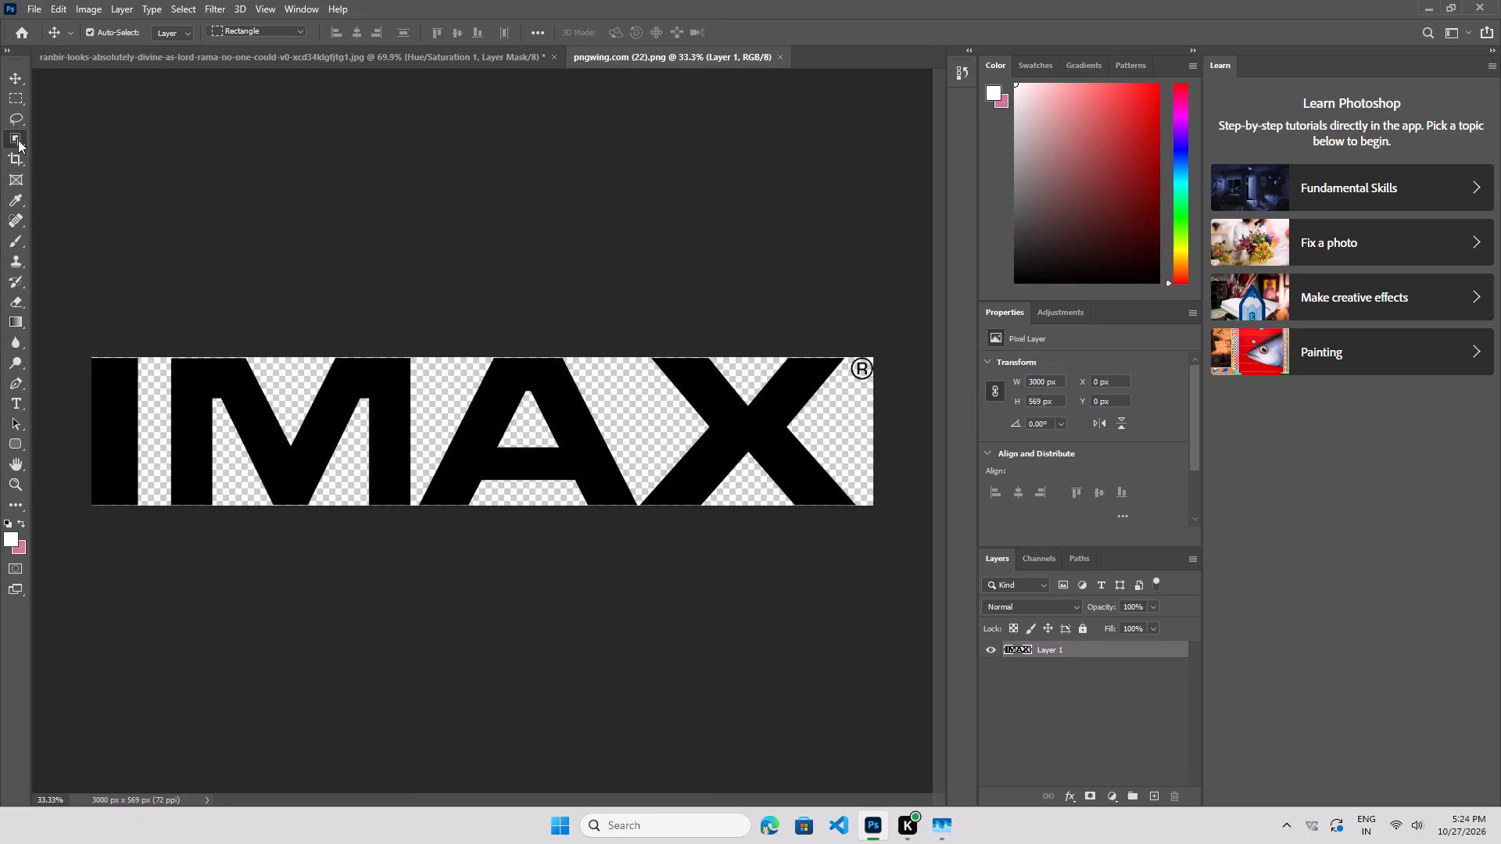
drag(84, 349, 147, 387)
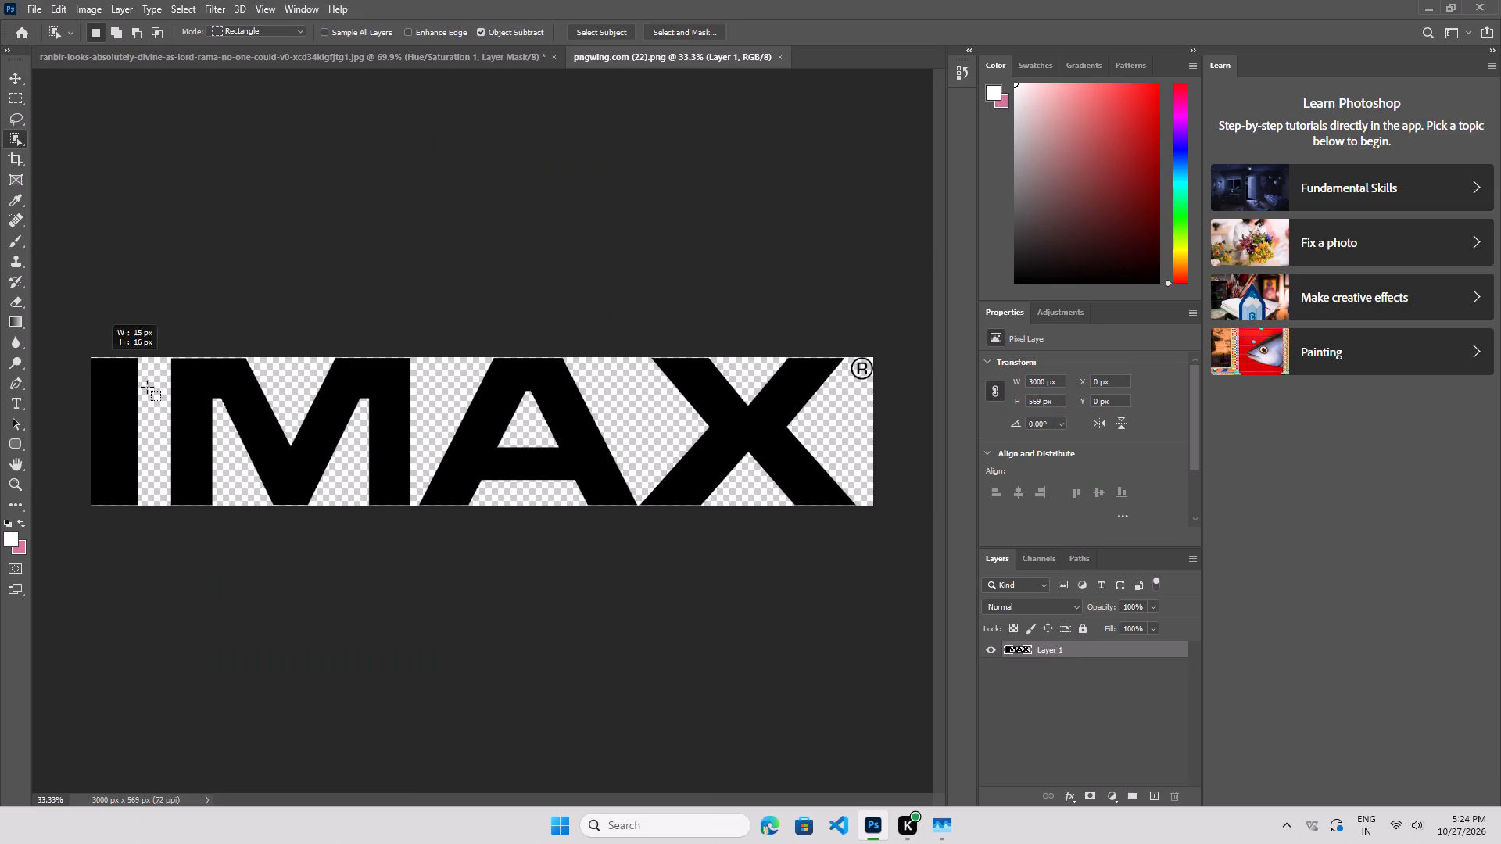
drag(147, 387, 880, 531)
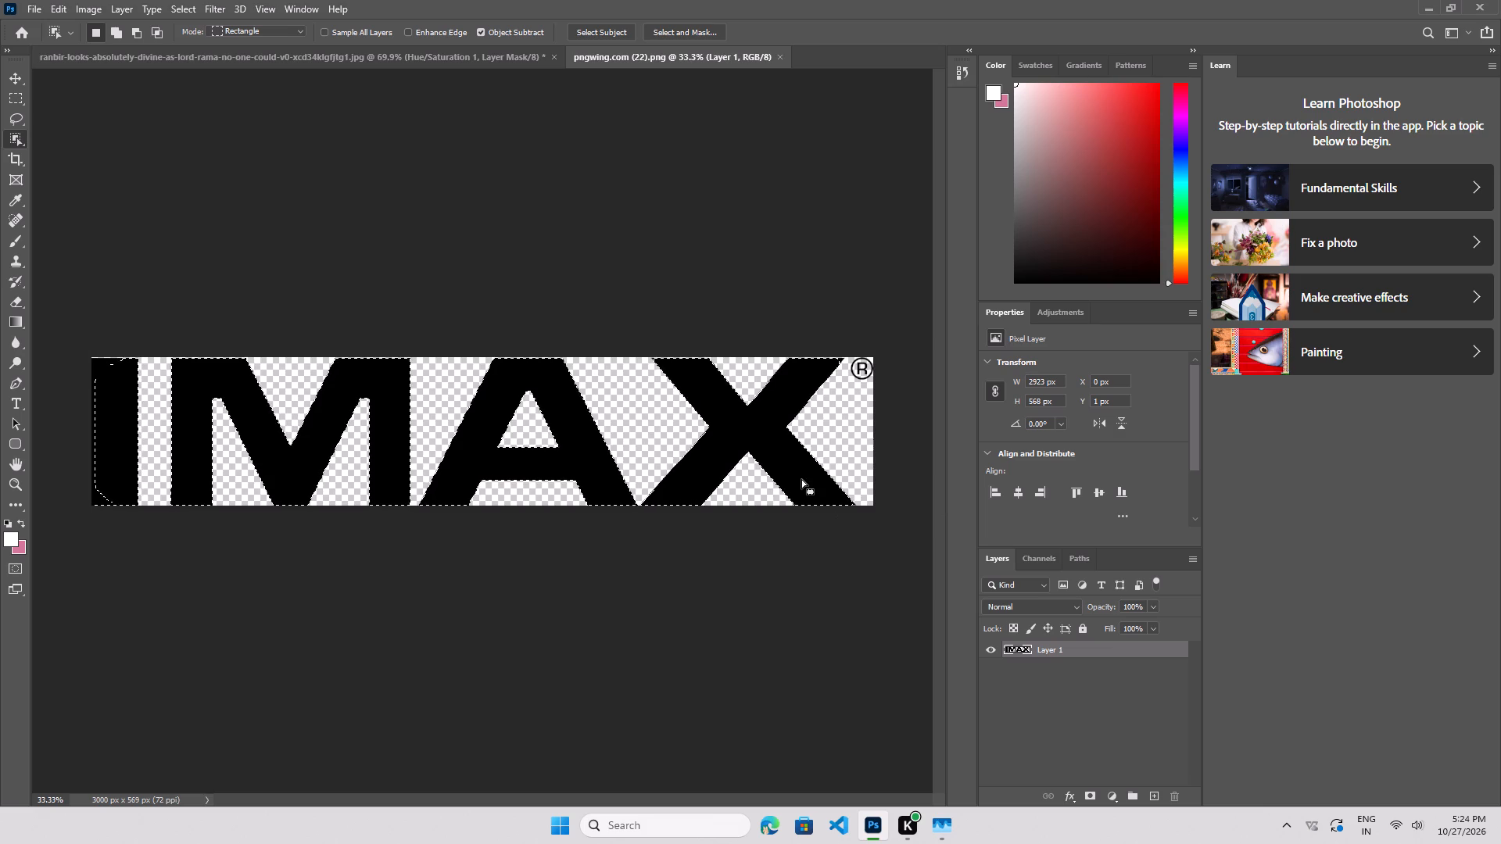
click(1152, 799)
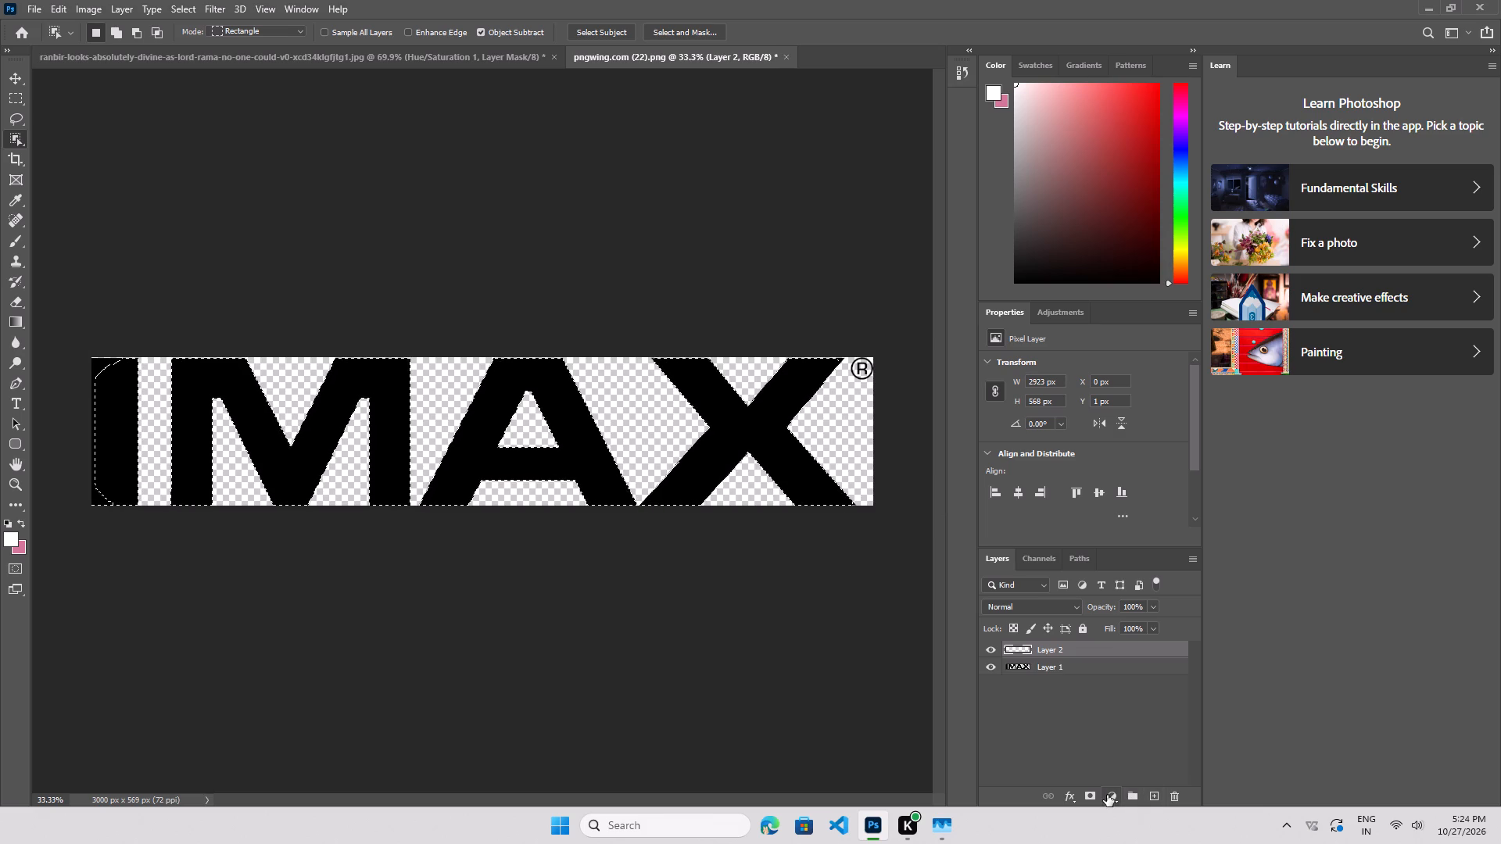
click(1119, 794)
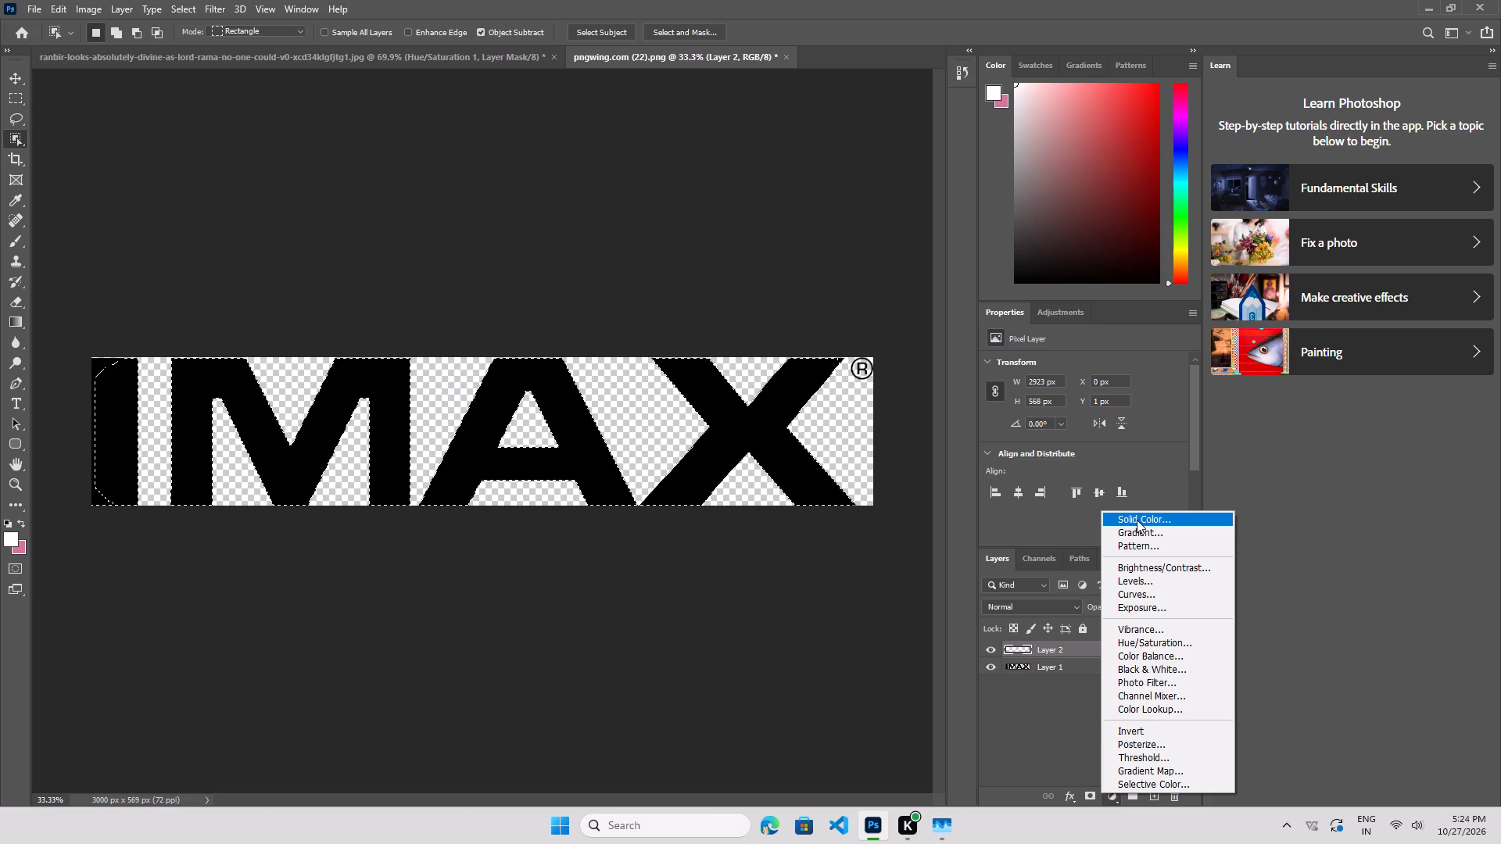
click(1137, 520)
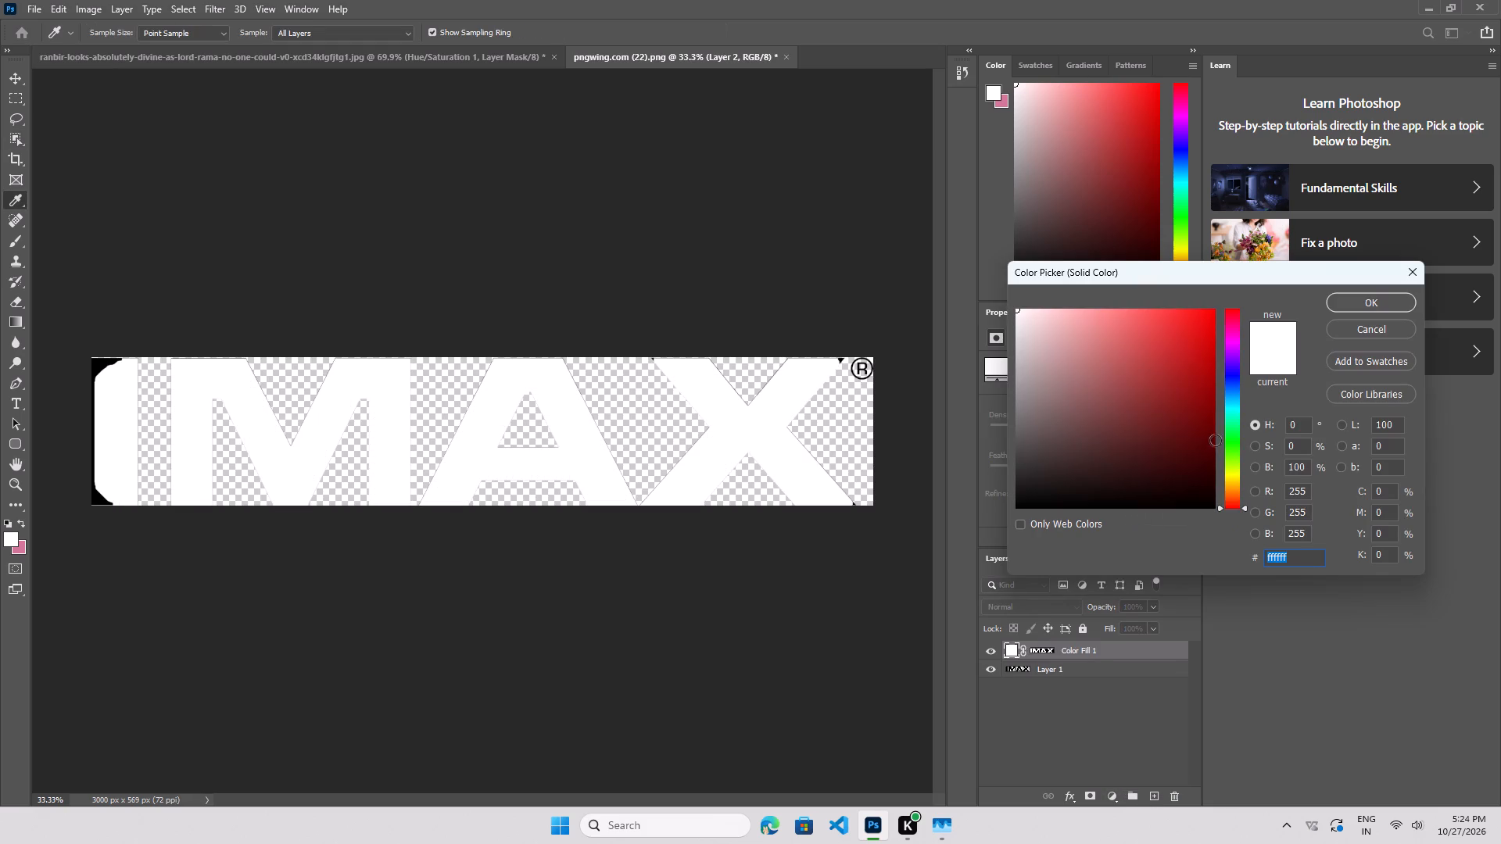
click(1227, 479)
drag(1142, 352, 1141, 318)
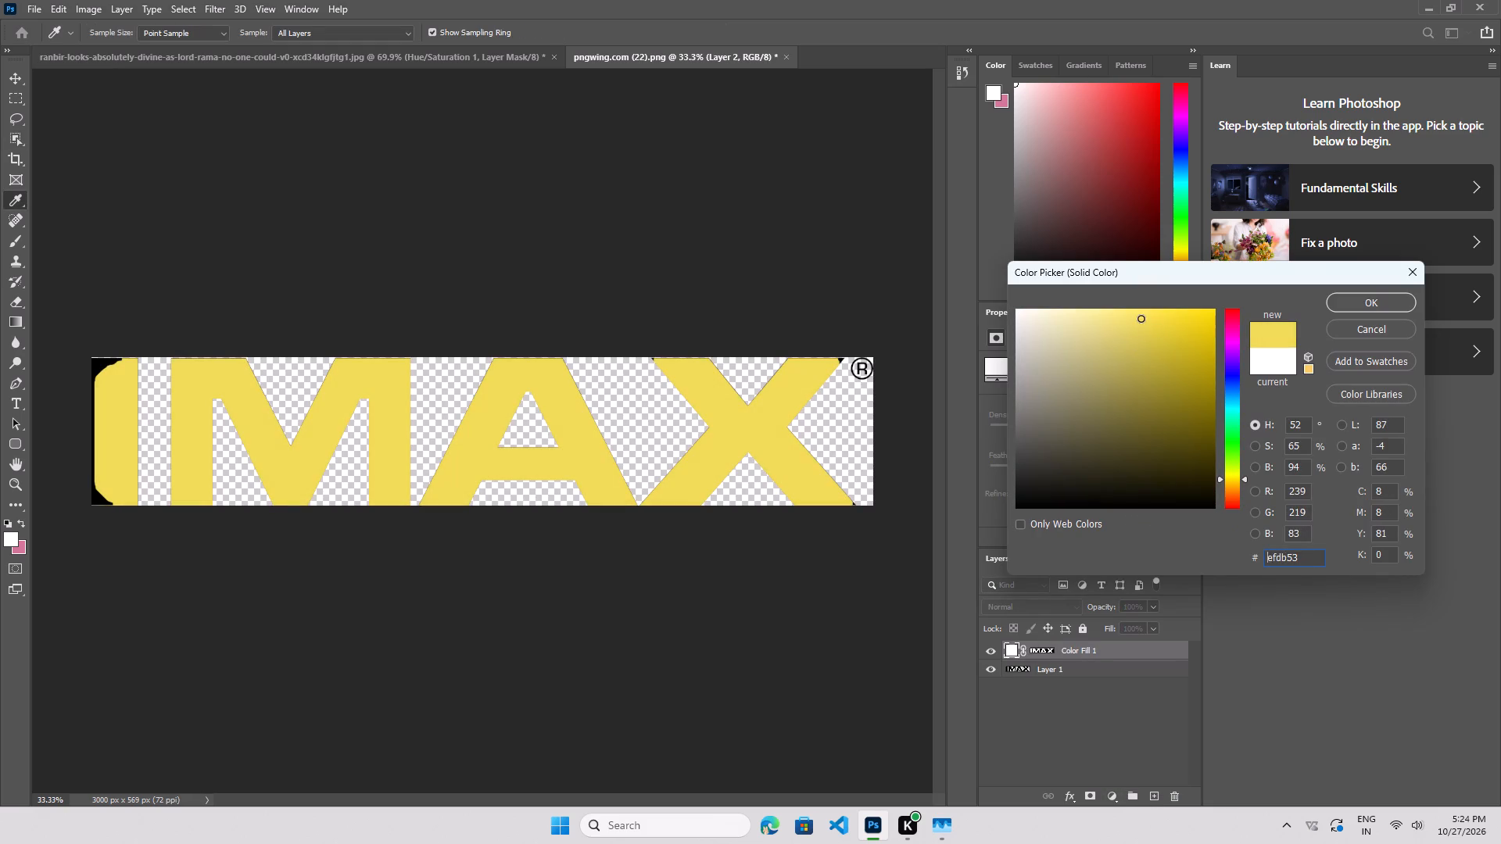
drag(1141, 318, 1202, 324)
click(1359, 305)
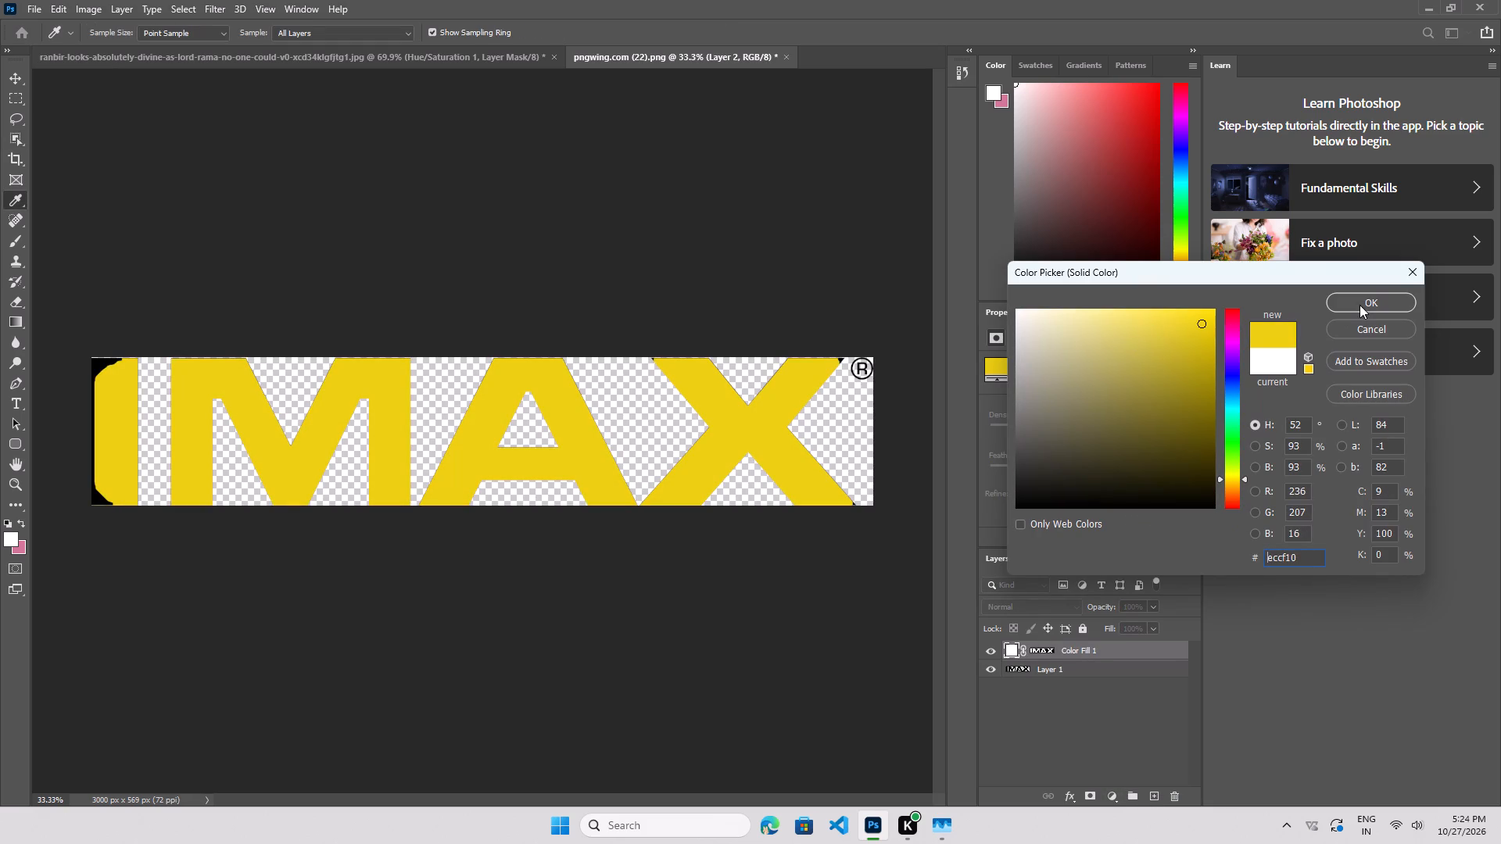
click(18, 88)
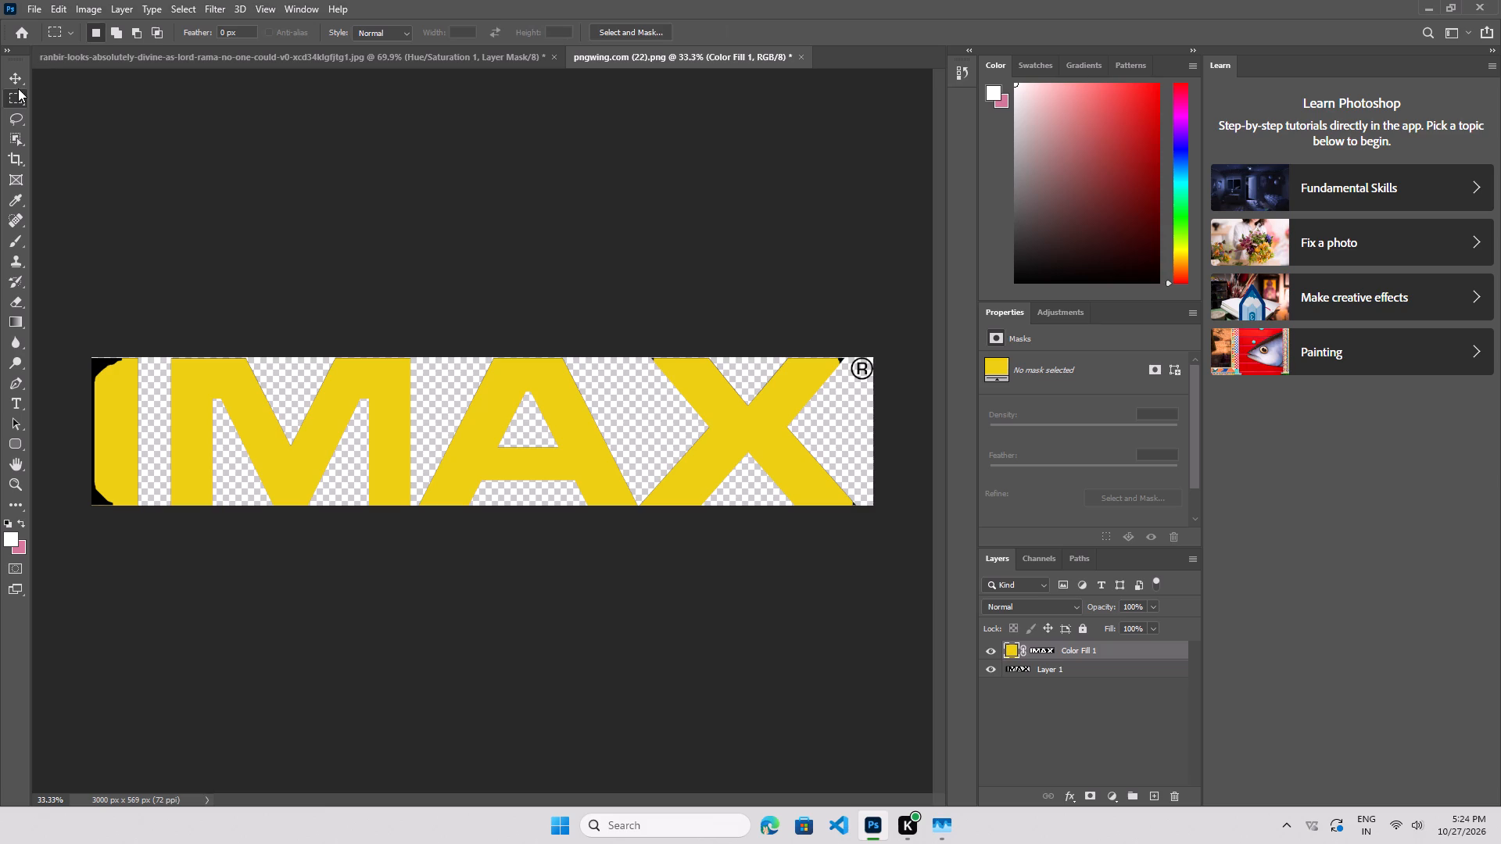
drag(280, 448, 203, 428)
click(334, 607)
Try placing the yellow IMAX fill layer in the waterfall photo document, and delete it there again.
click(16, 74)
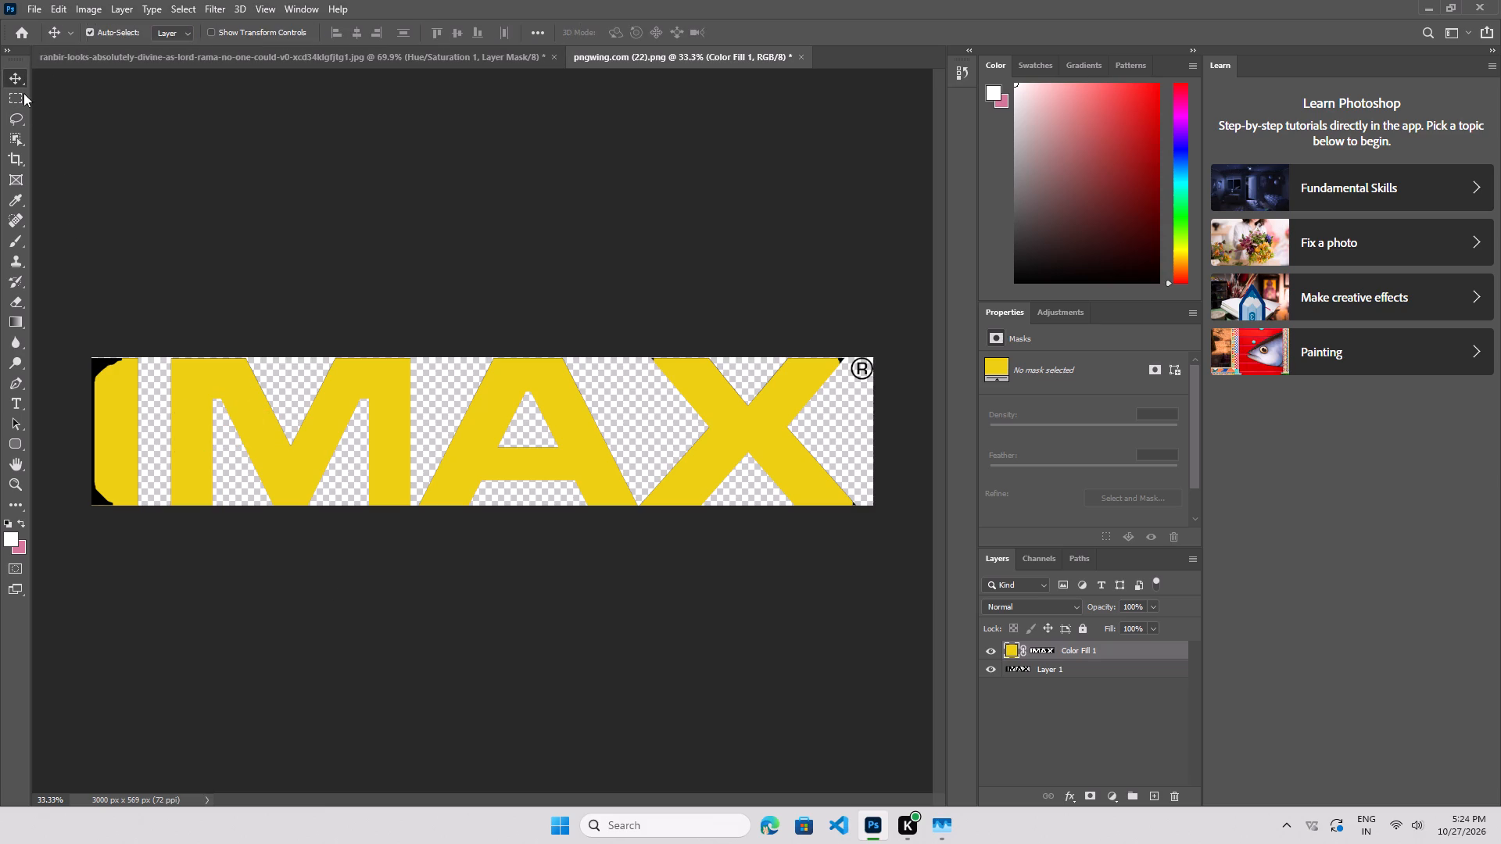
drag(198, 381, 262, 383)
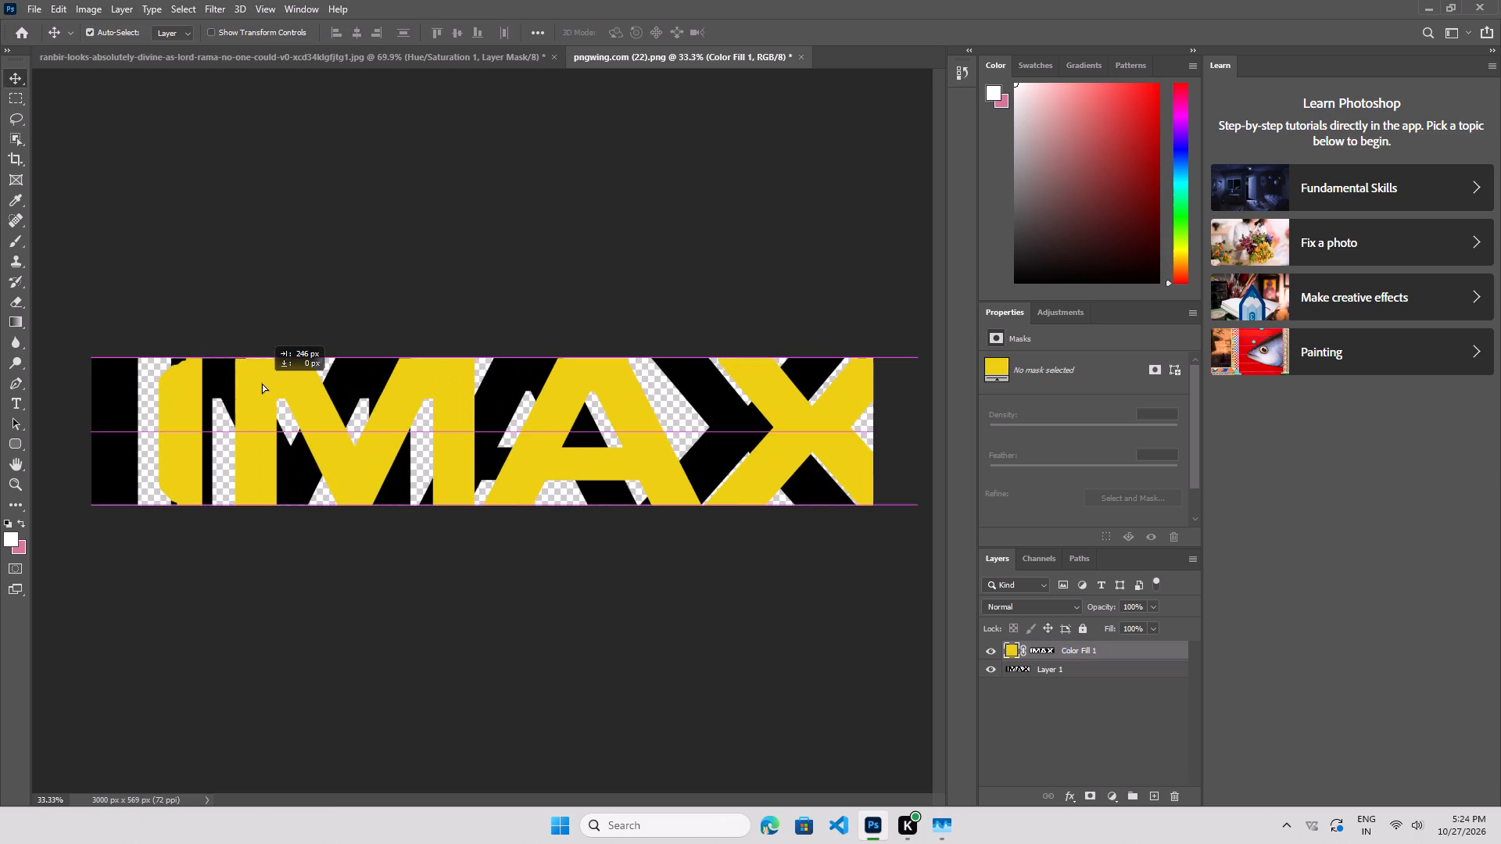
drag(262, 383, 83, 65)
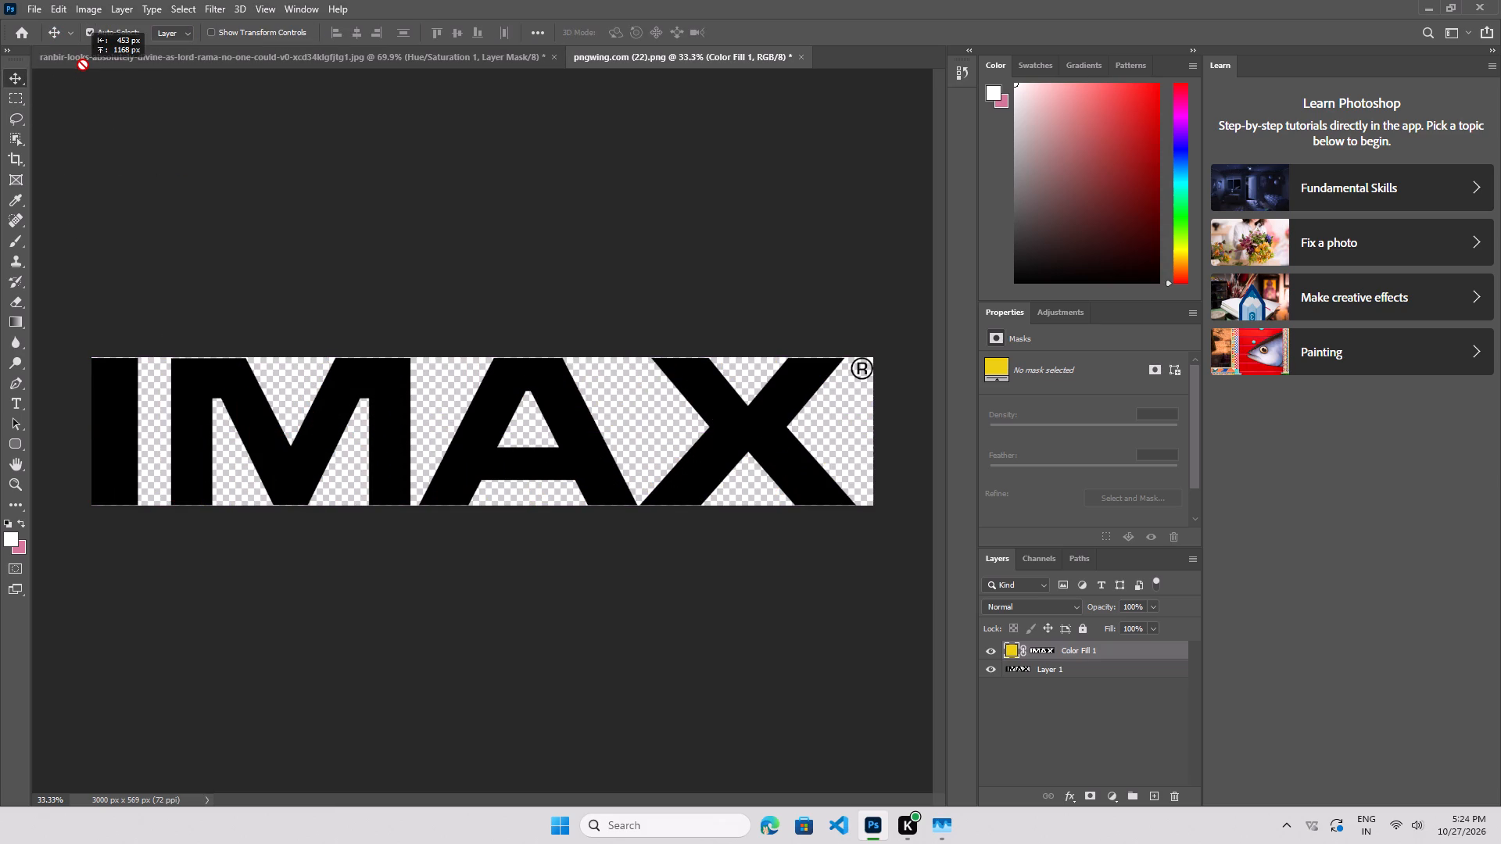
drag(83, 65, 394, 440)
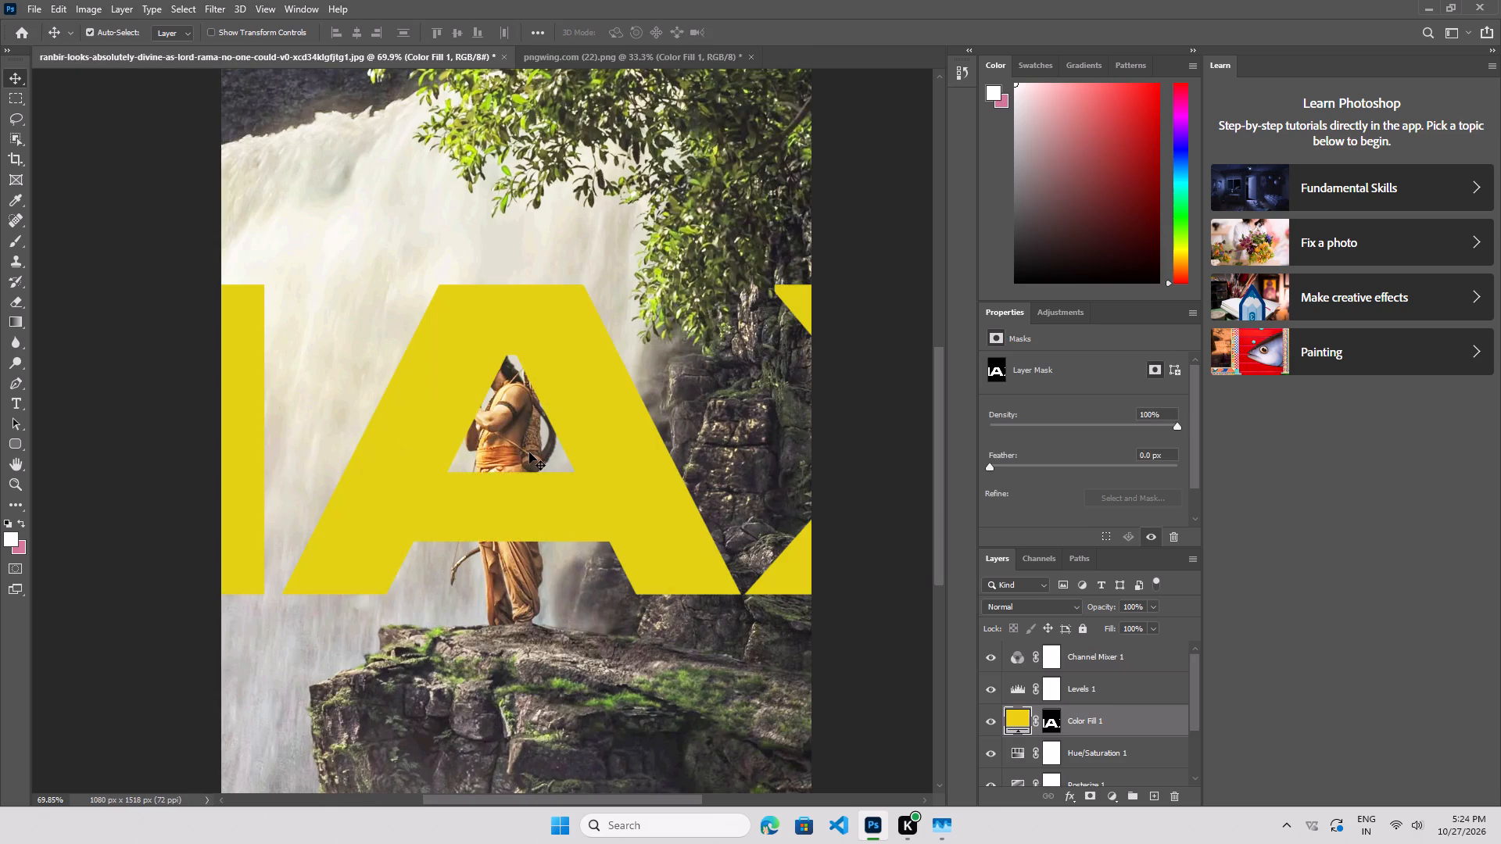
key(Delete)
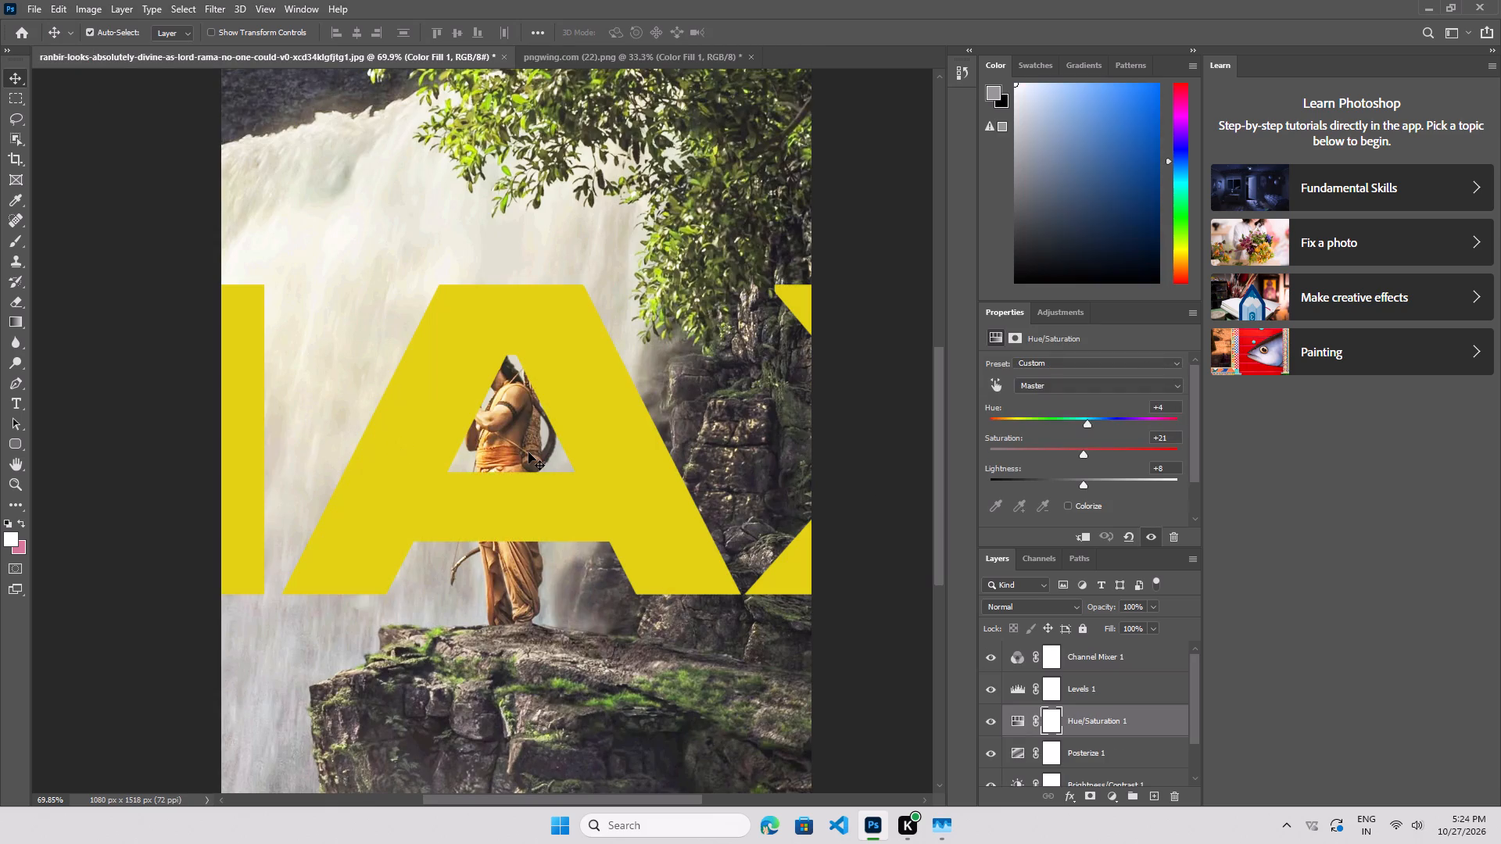
Delete the yellow Color Fill 1 layer from the IMAX logo document, keeping the black Layer 1.
click(665, 55)
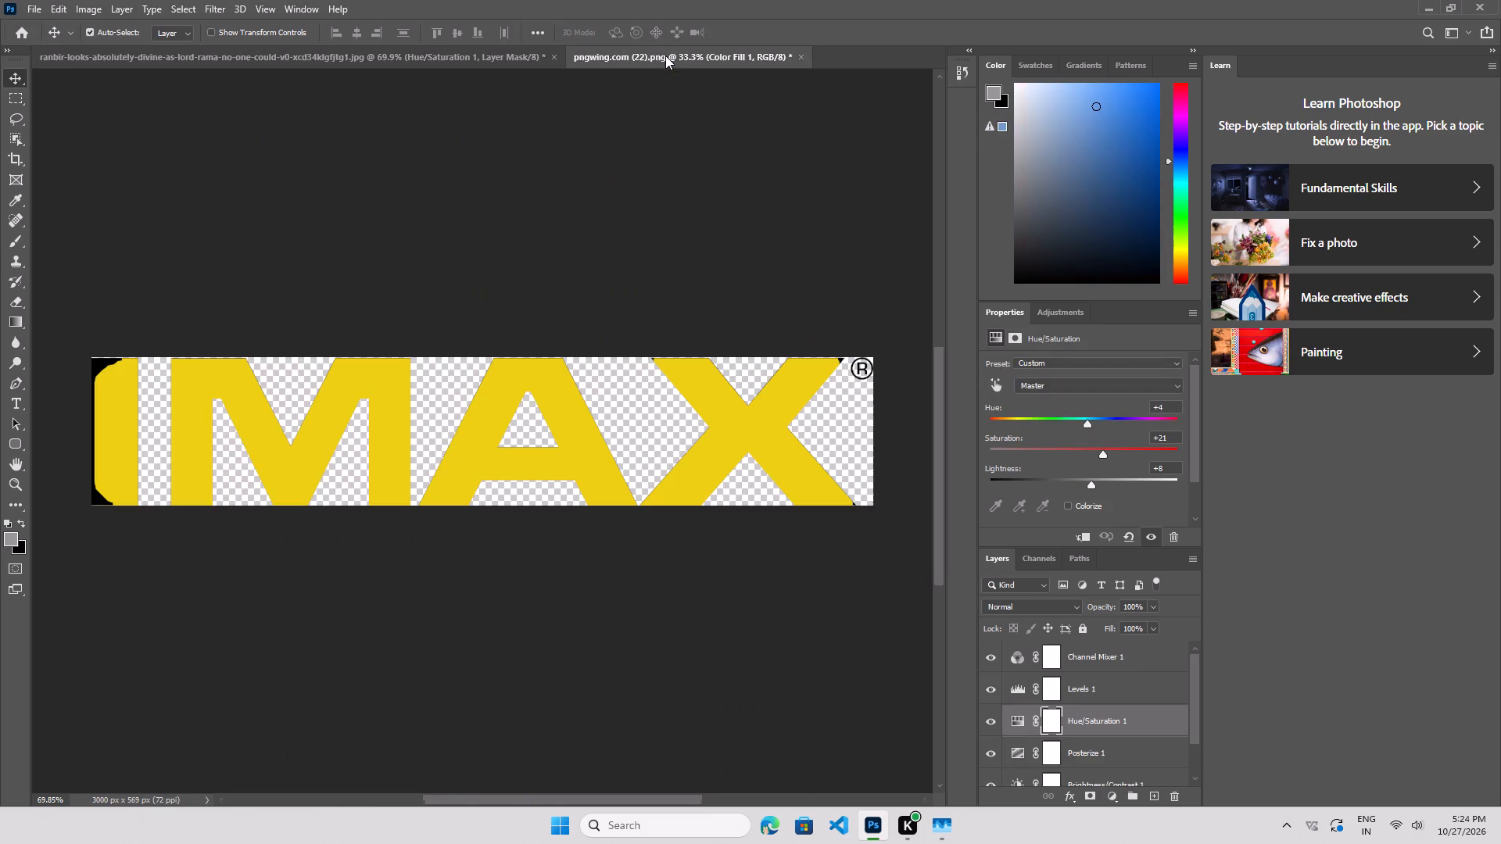
drag(558, 410, 548, 437)
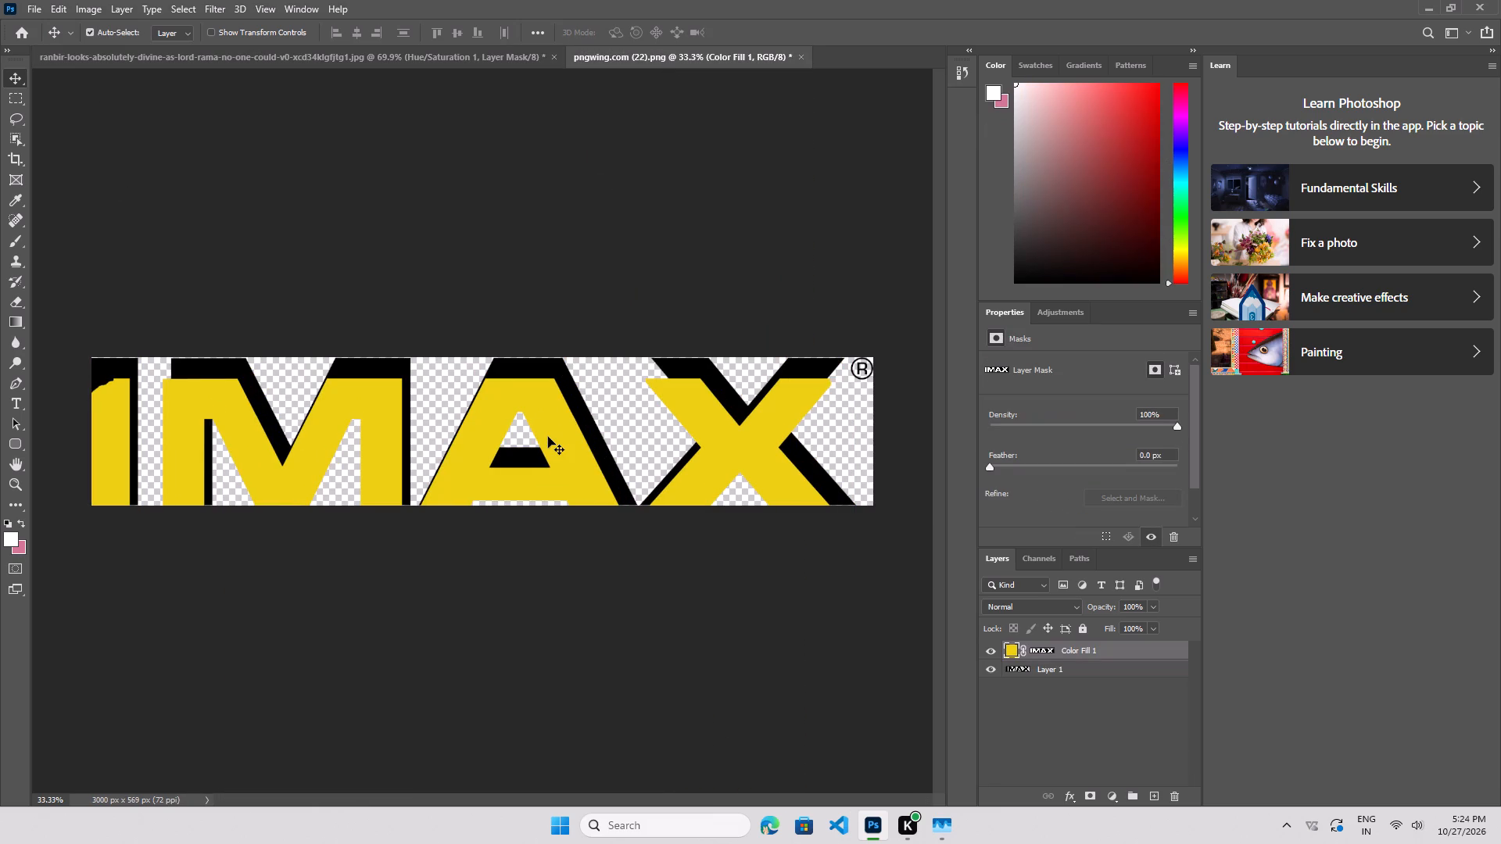
key(Delete)
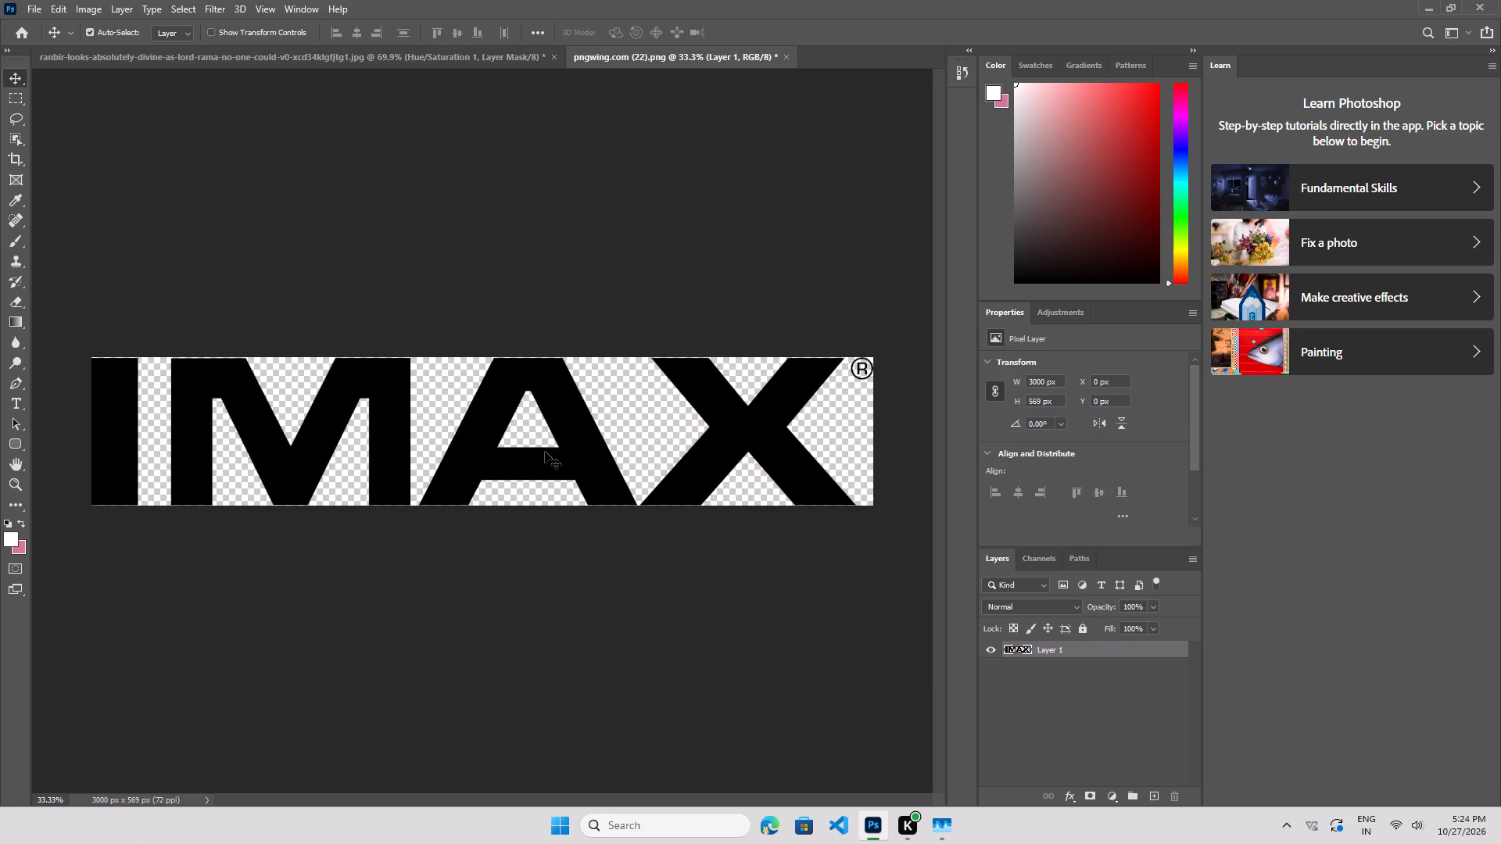
Select the IMAX lettering with the Object Selection tool and add the missed outer edge of the I with Quick Selection.
click(12, 138)
drag(58, 302, 335, 440)
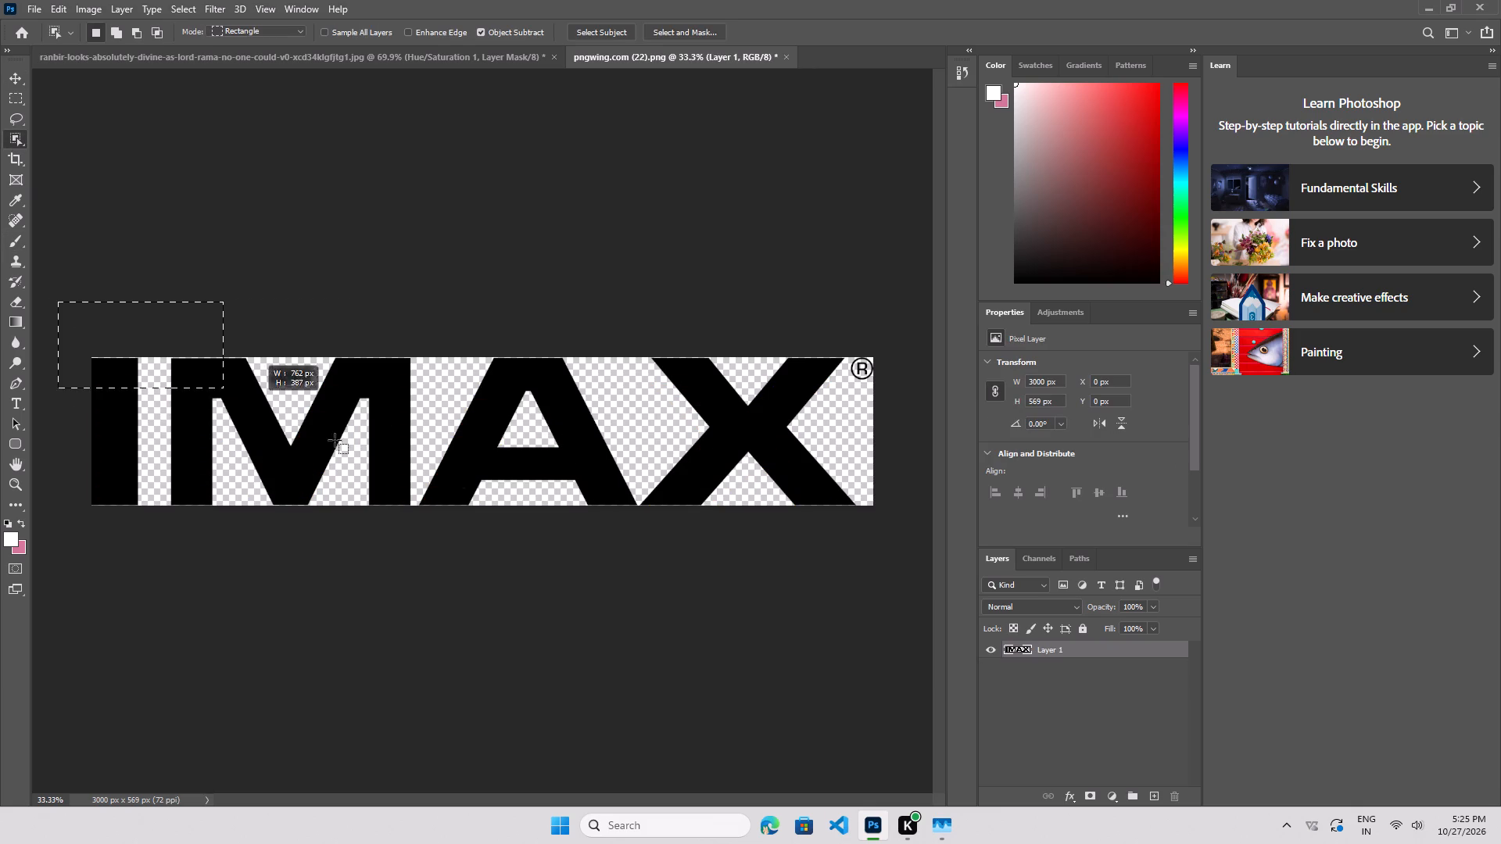
drag(335, 440, 896, 570)
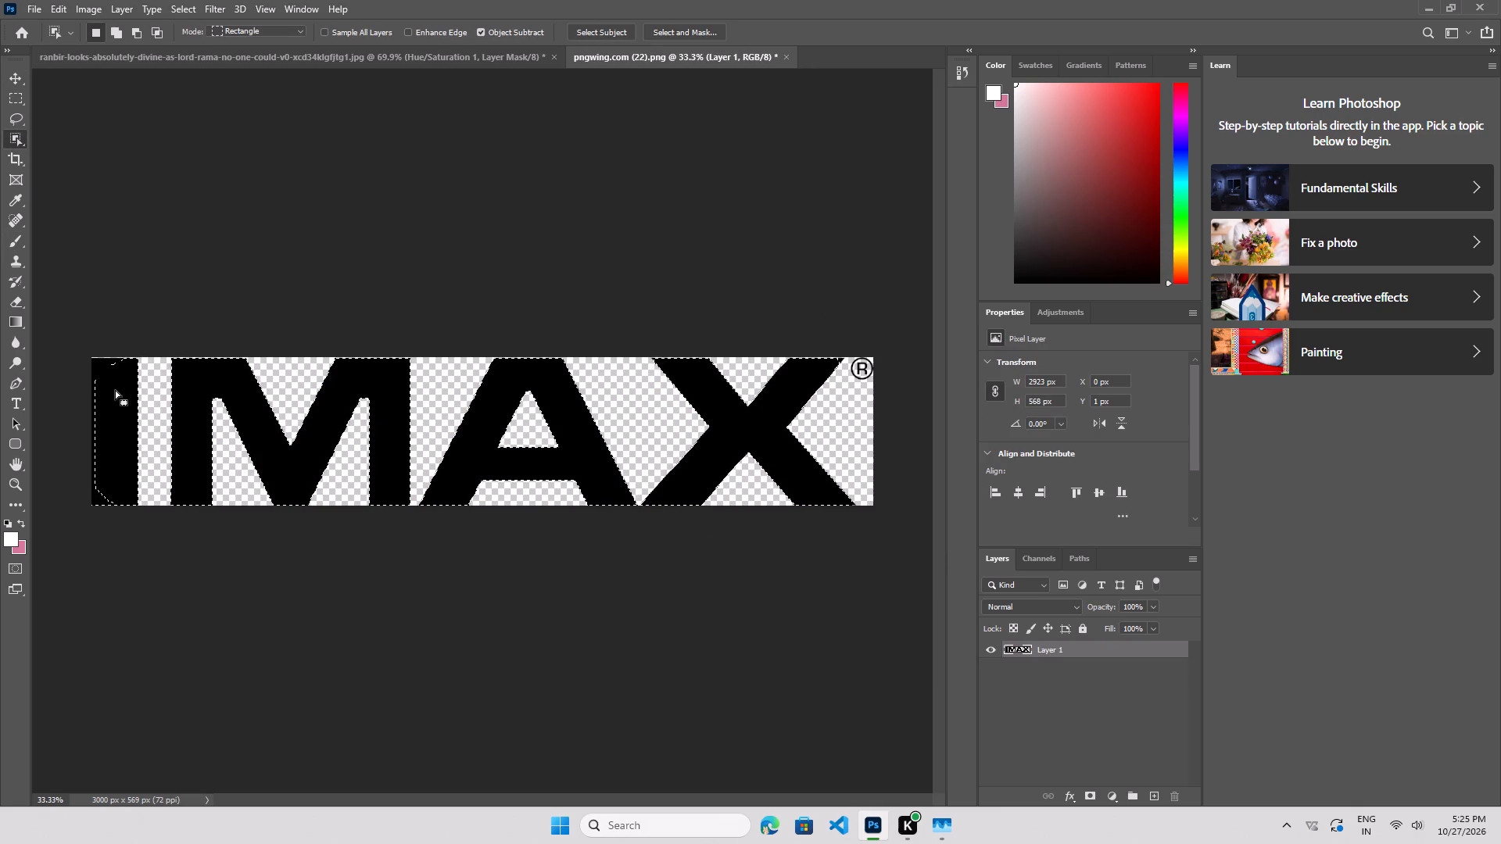
right_click(11, 138)
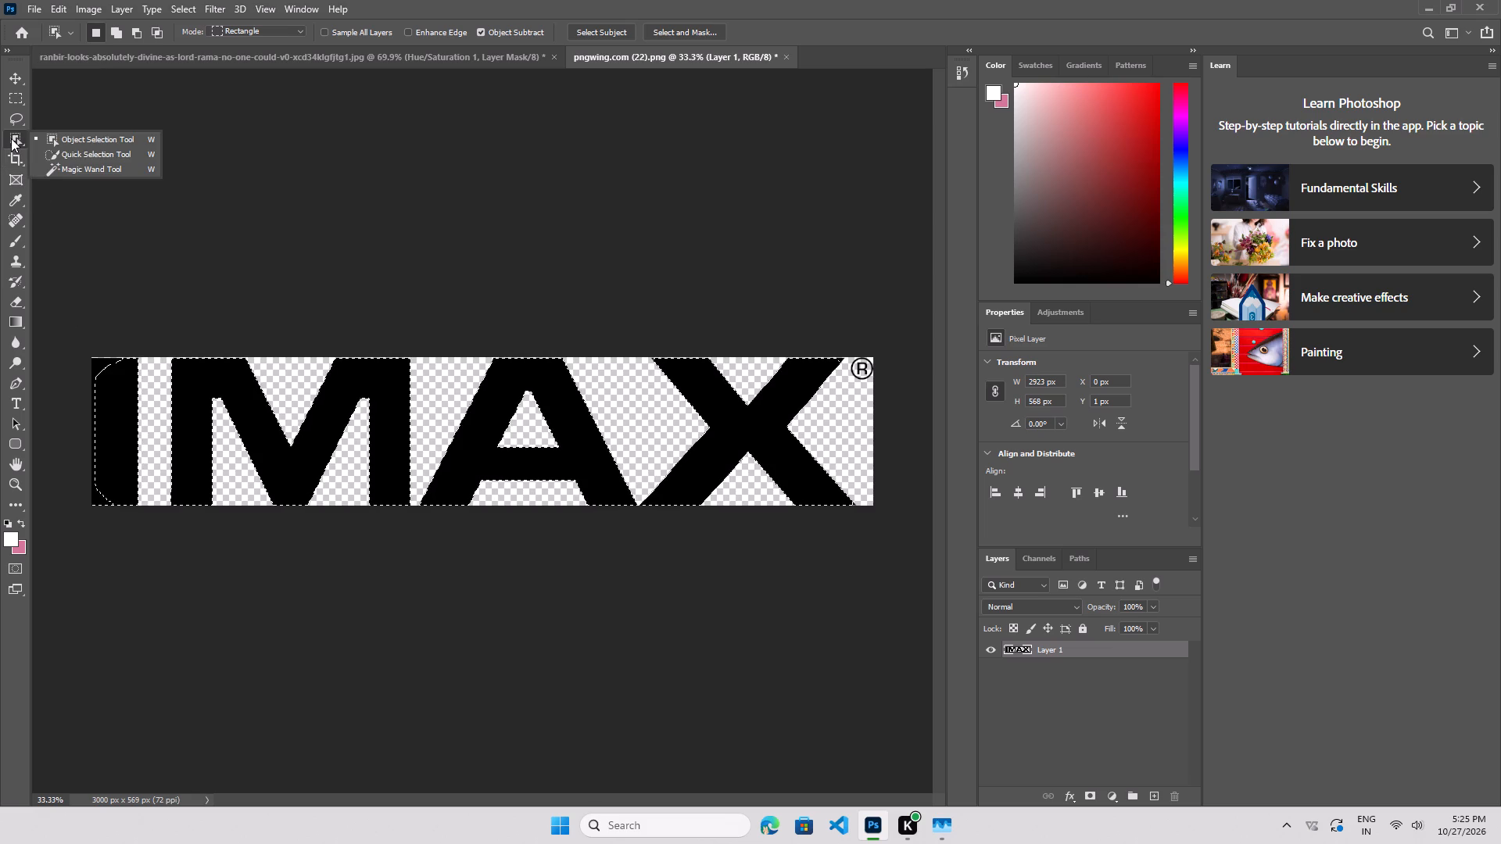
click(81, 156)
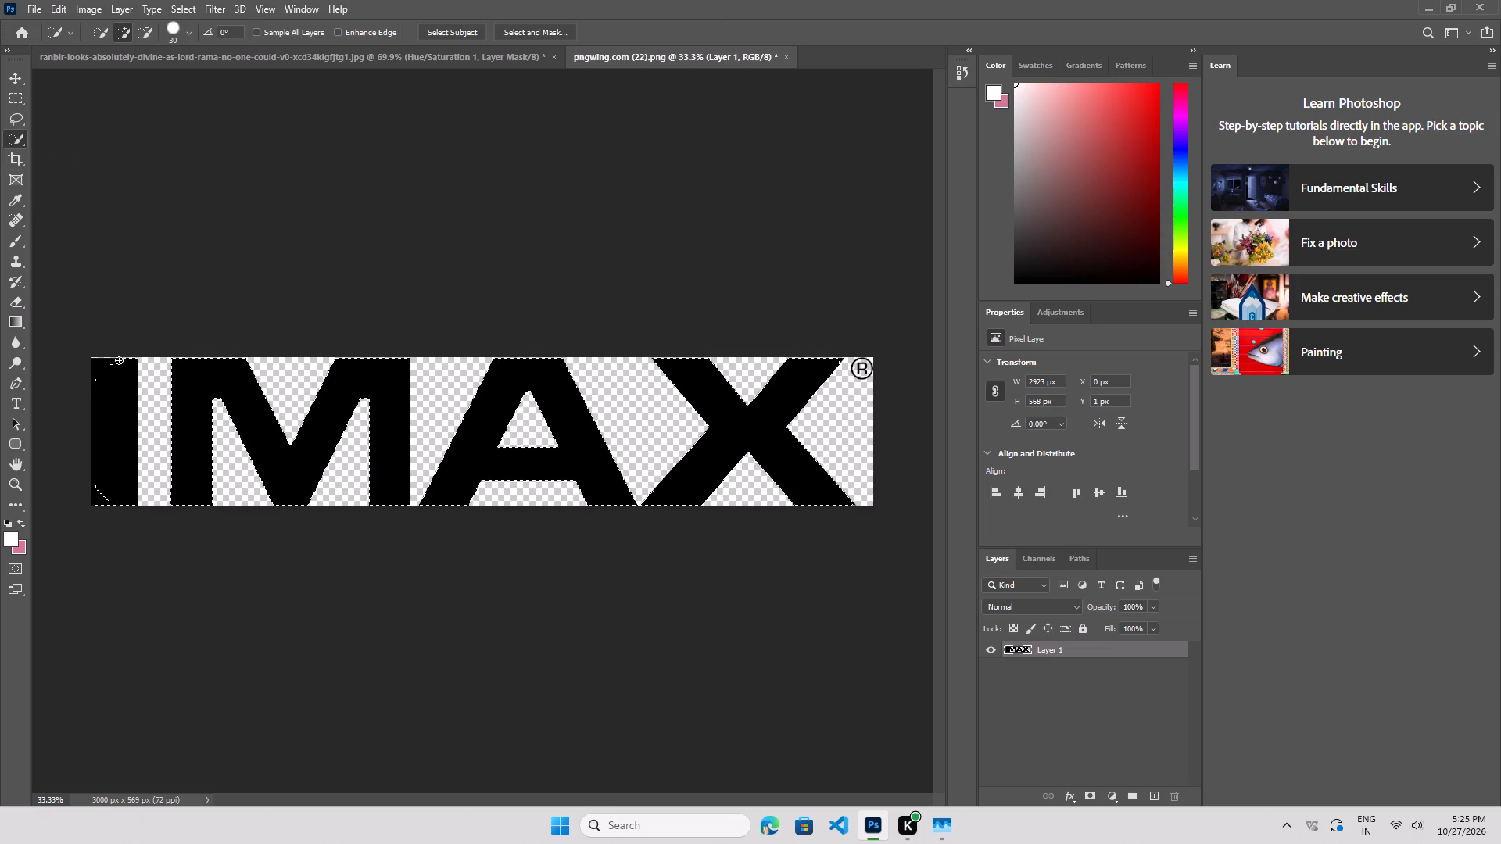
drag(115, 376, 89, 356)
drag(92, 386, 101, 520)
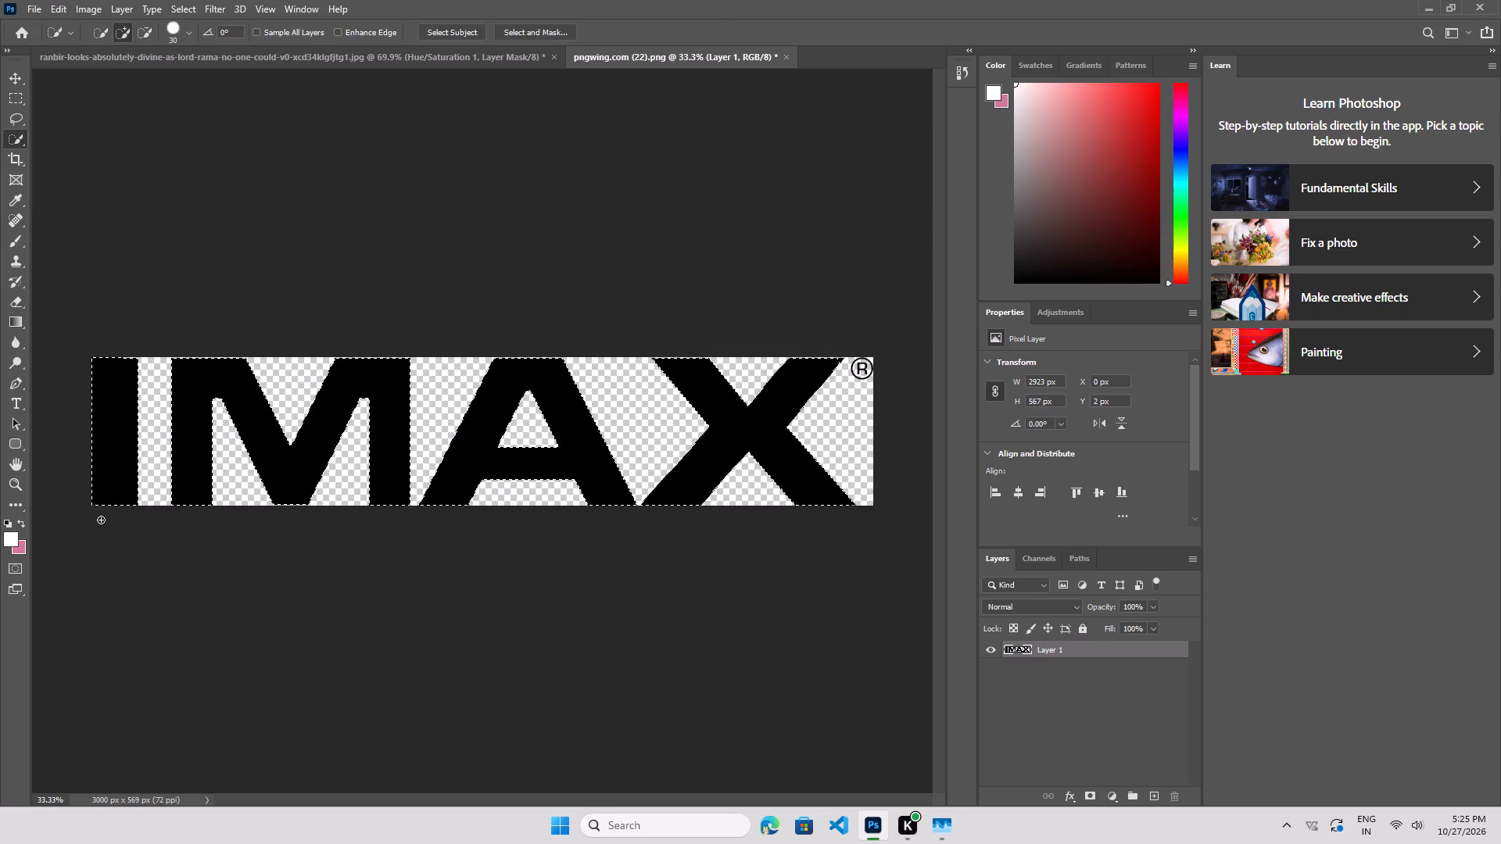
drag(101, 520, 101, 523)
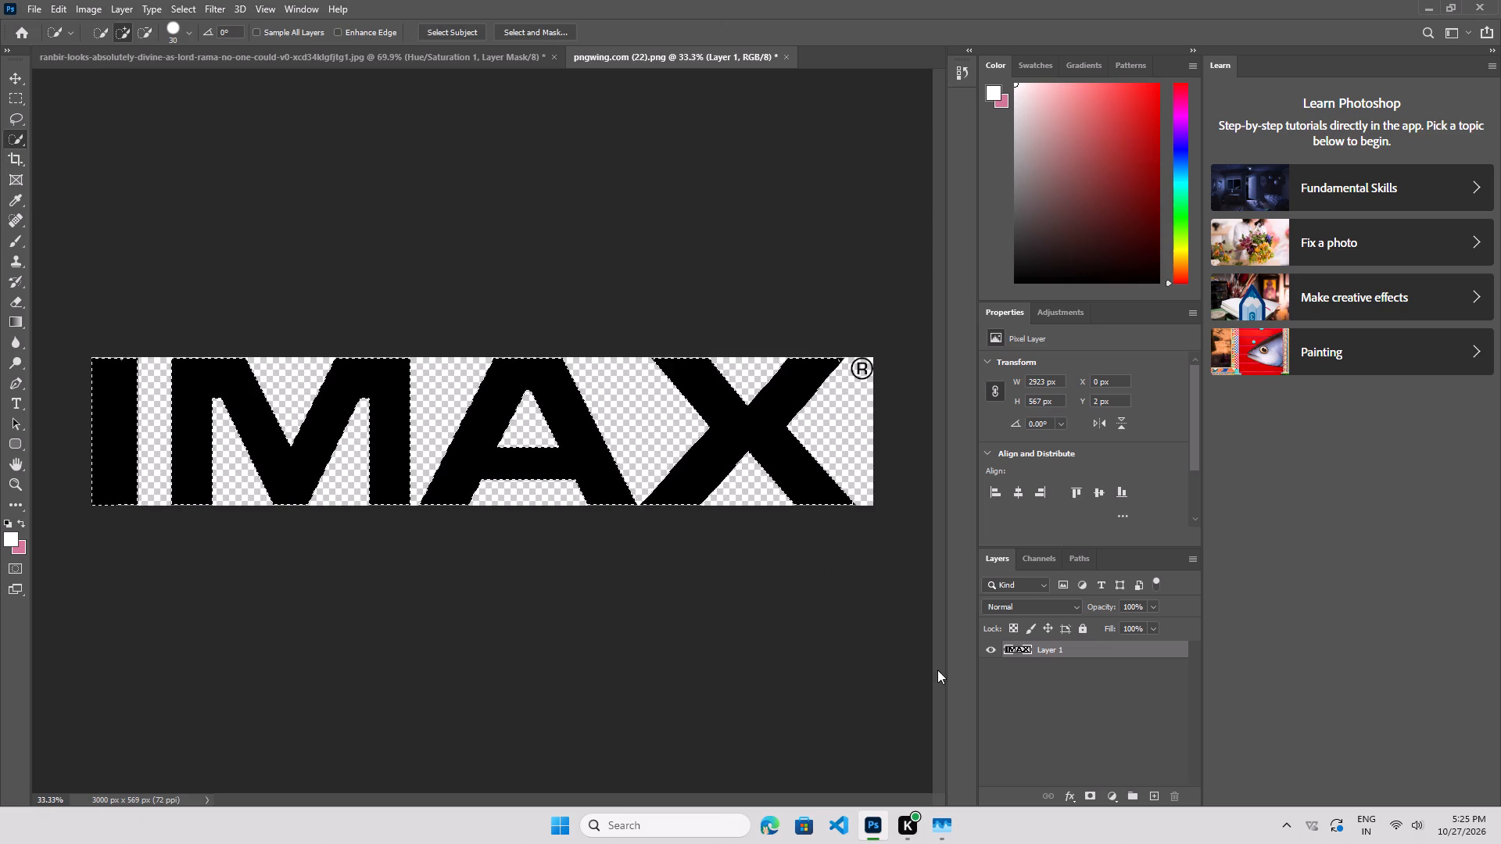
Cover the selected IMAX lettering with an orange-yellow Solid Color fill layer, #fcb938.
click(1150, 796)
click(1116, 800)
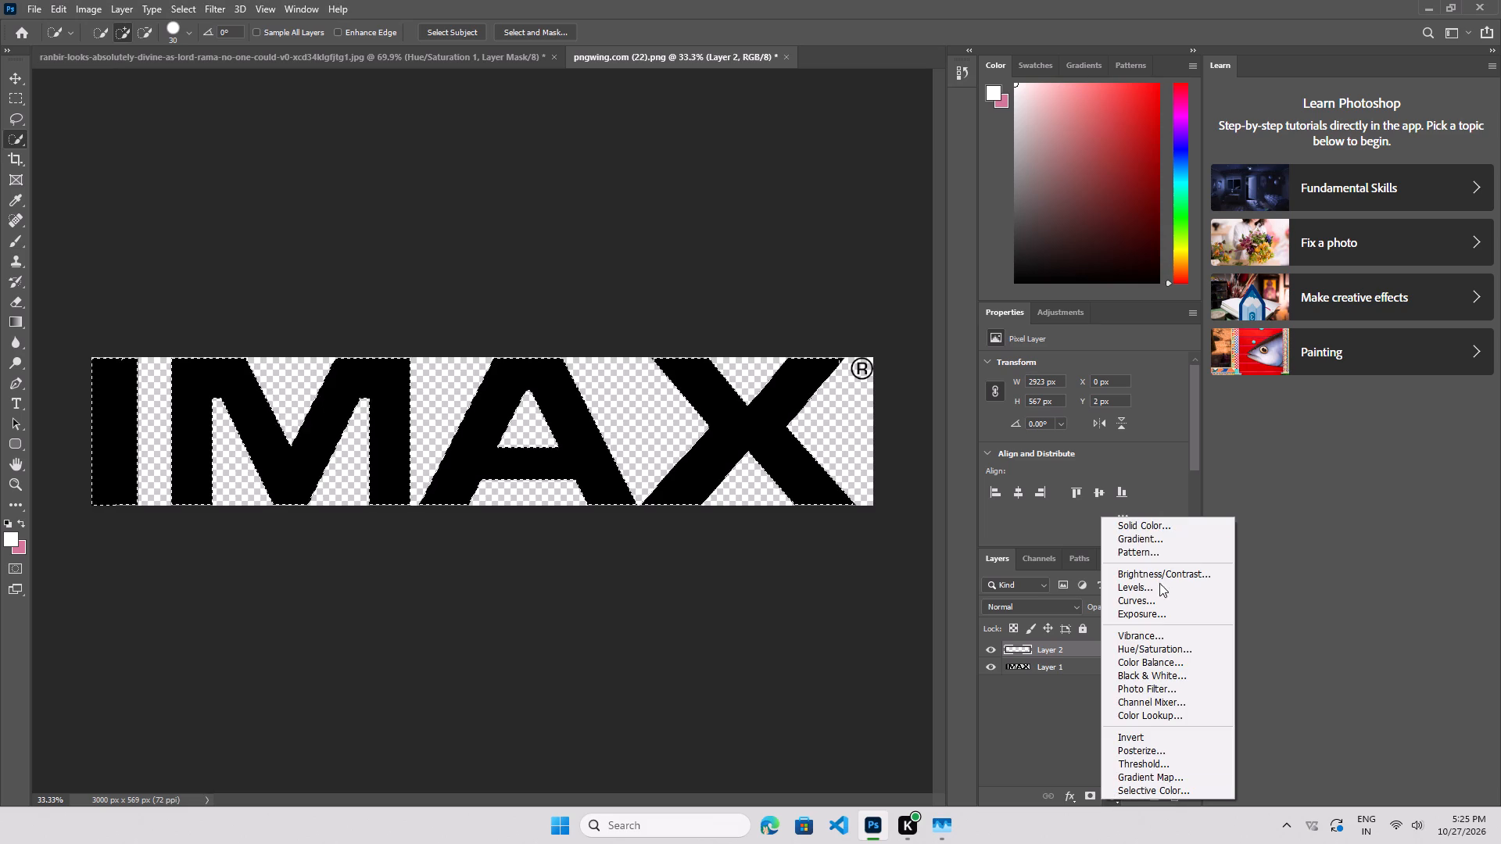
click(1154, 526)
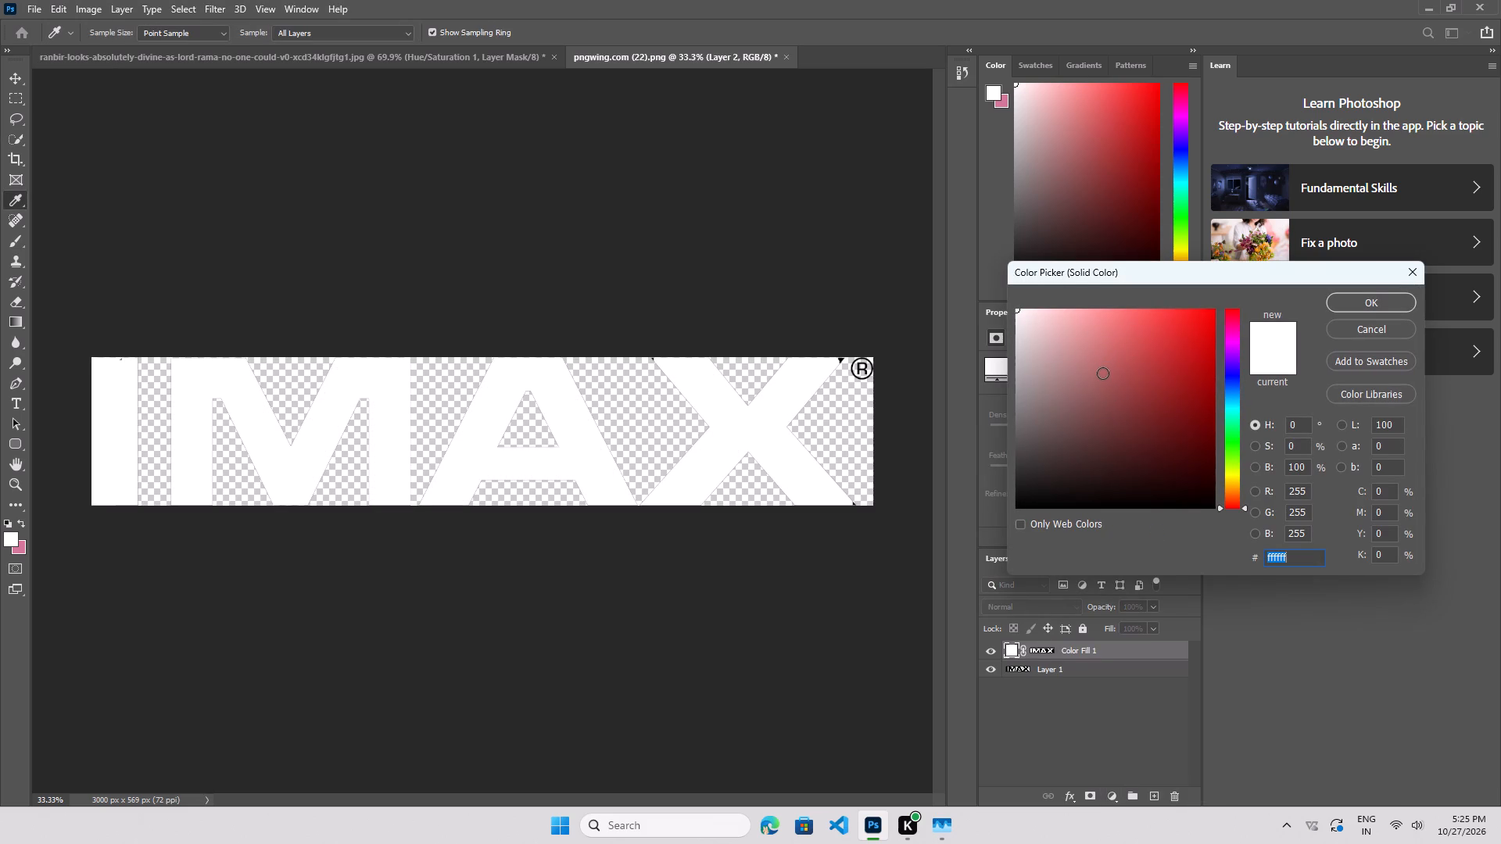
click(1231, 477)
drag(1197, 367, 1182, 350)
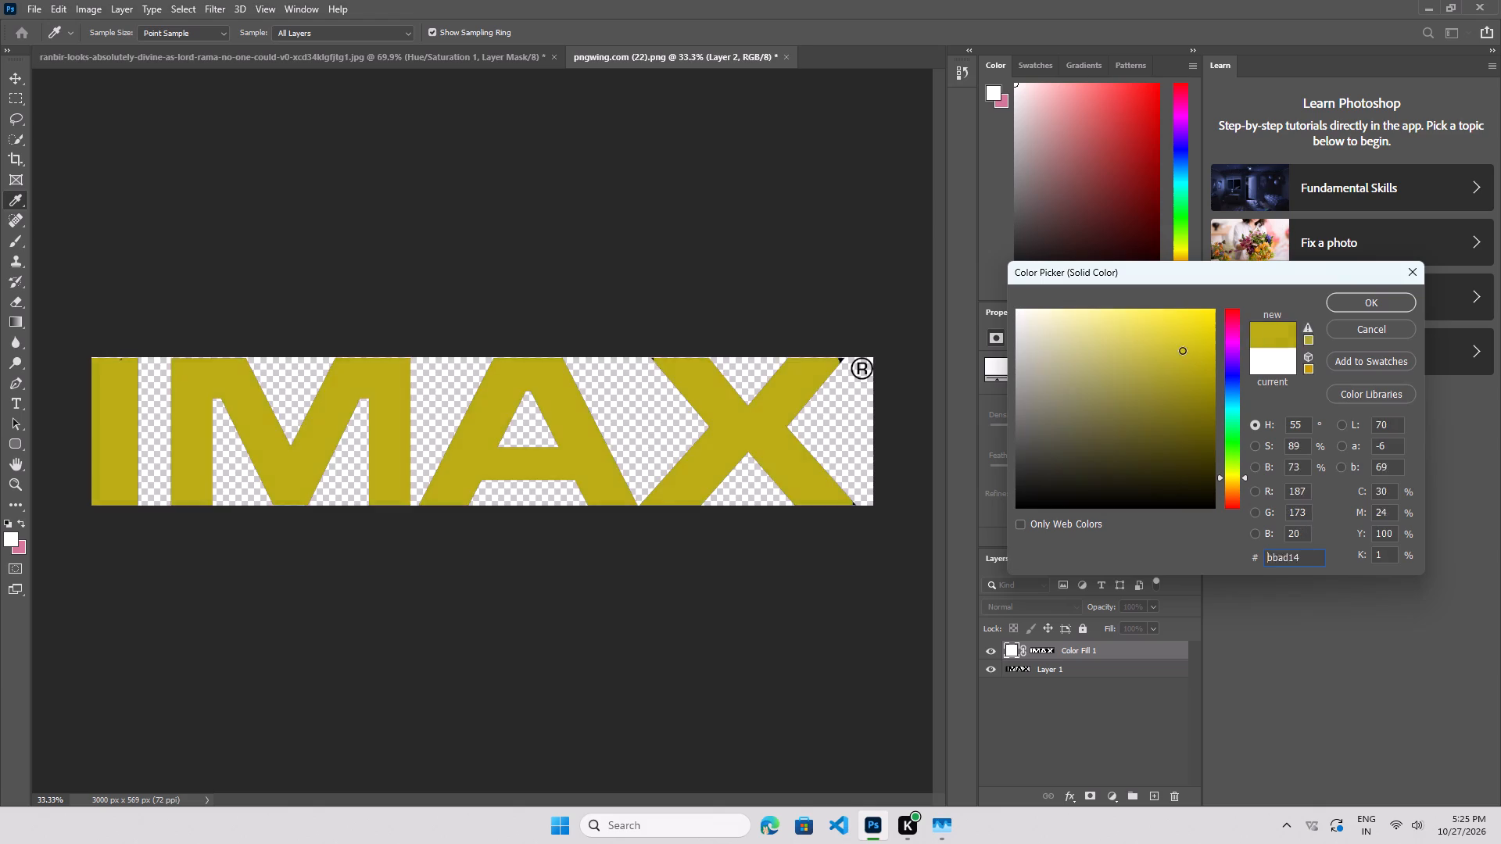
drag(1182, 350, 1170, 309)
drag(1202, 437, 1170, 334)
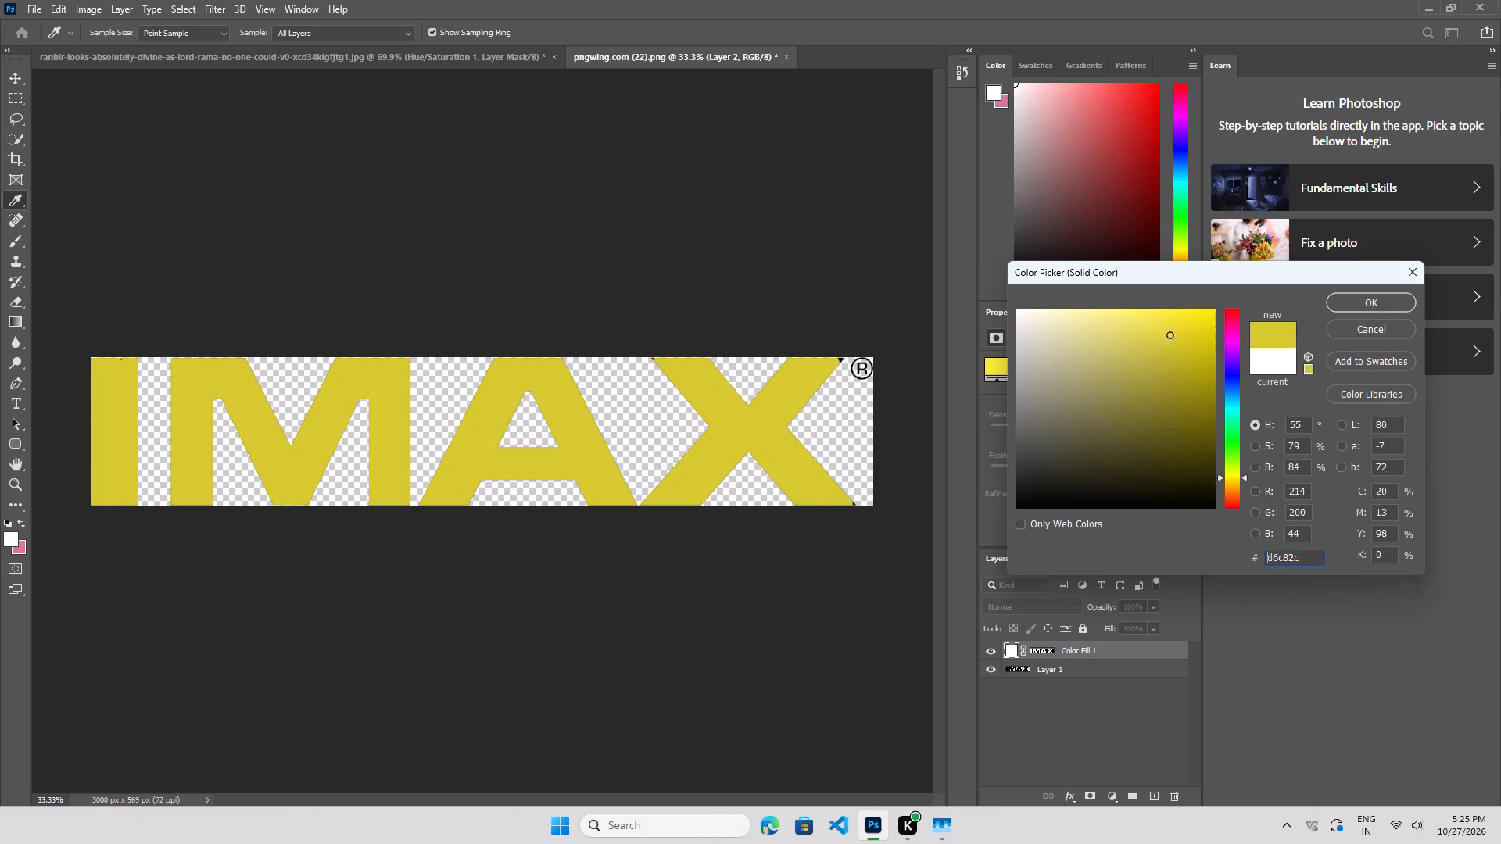
drag(1170, 334, 1148, 313)
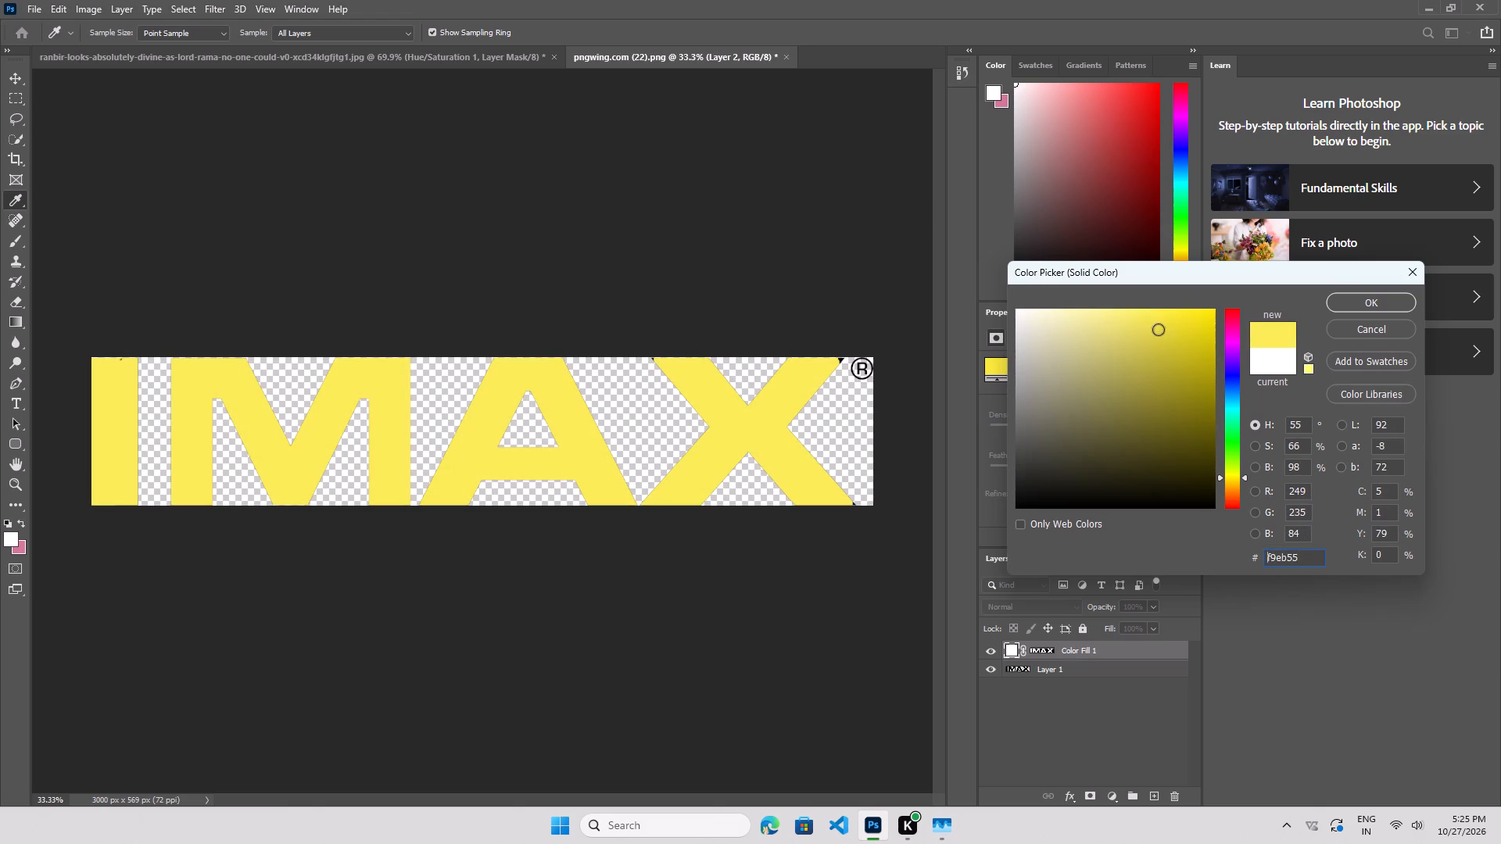
drag(1238, 474, 1243, 488)
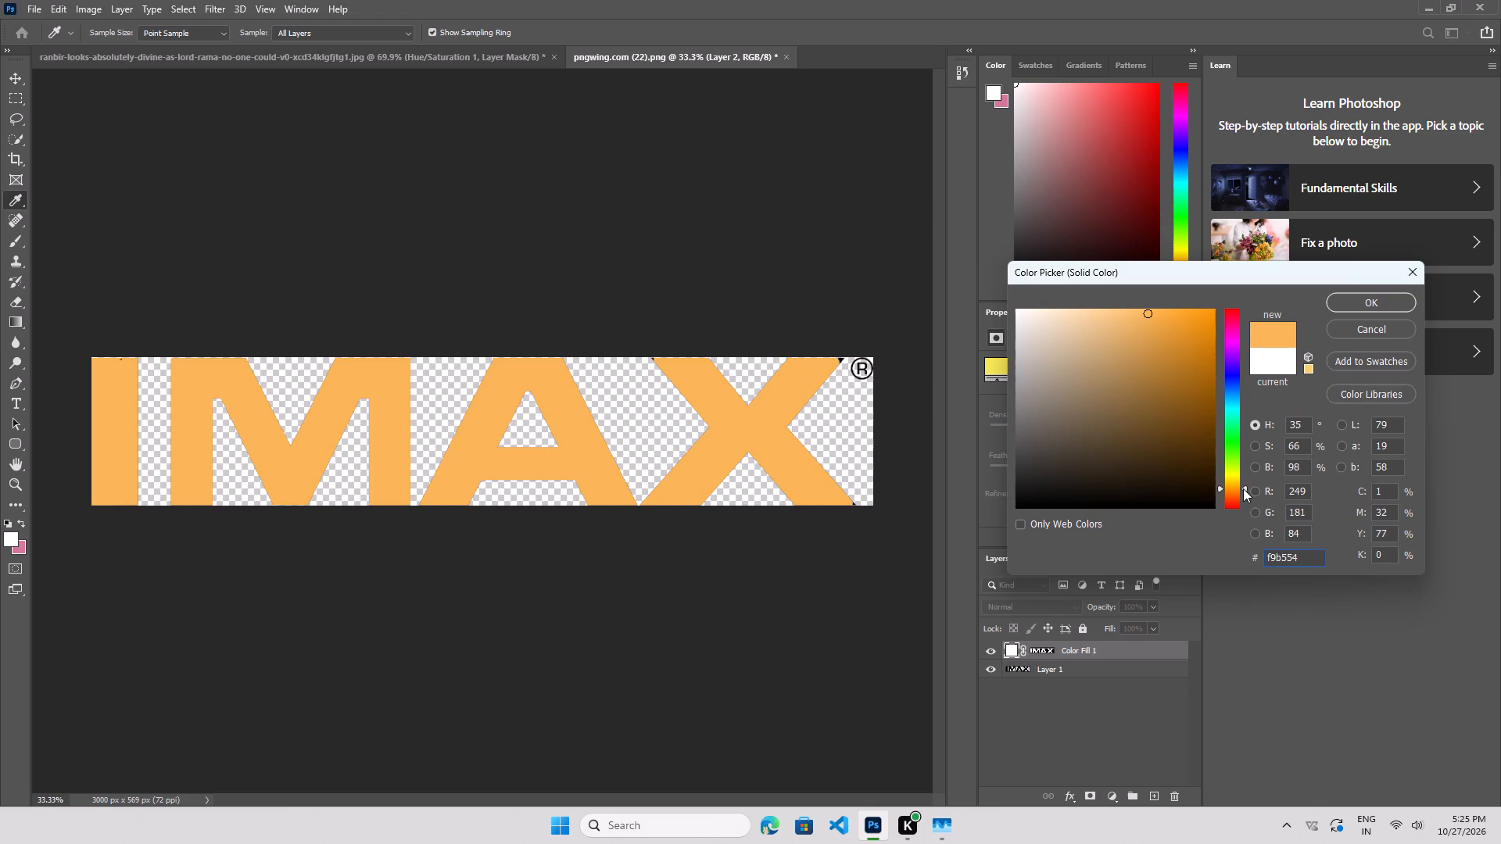
drag(1243, 488, 1247, 481)
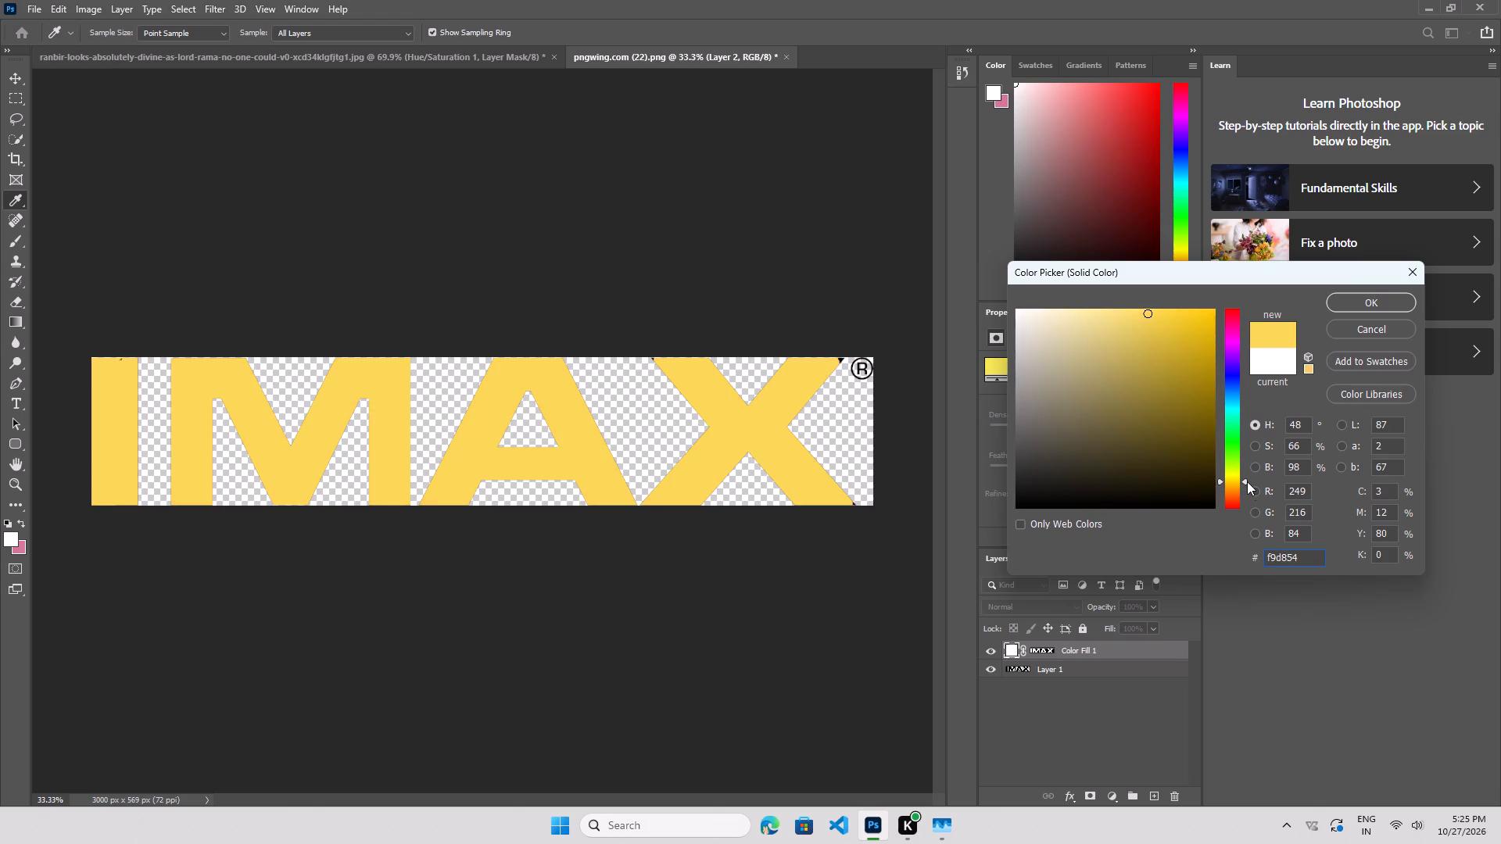
drag(1247, 481, 1249, 486)
click(1166, 313)
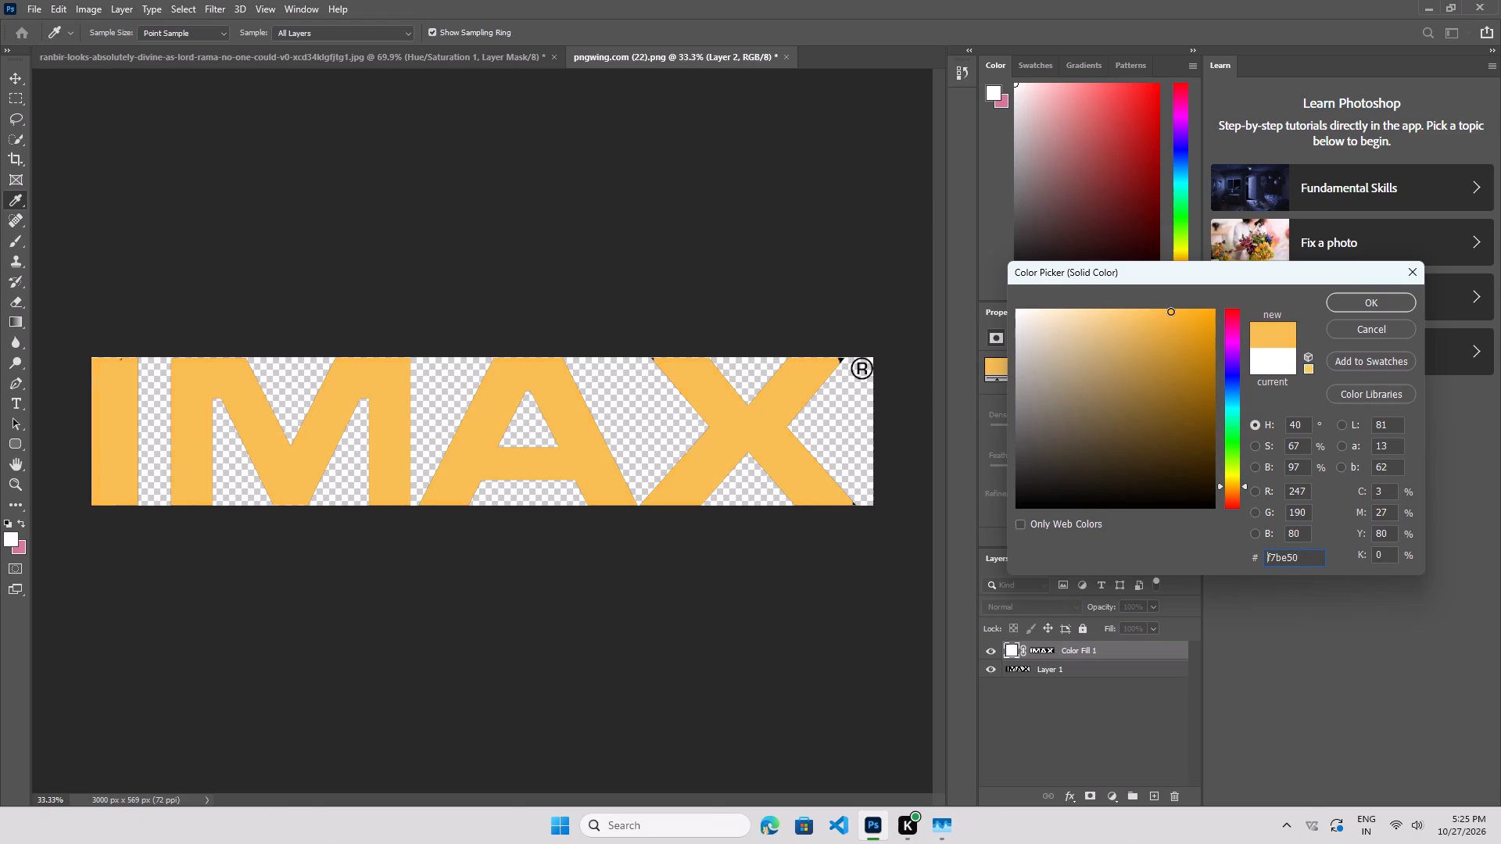
click(1359, 306)
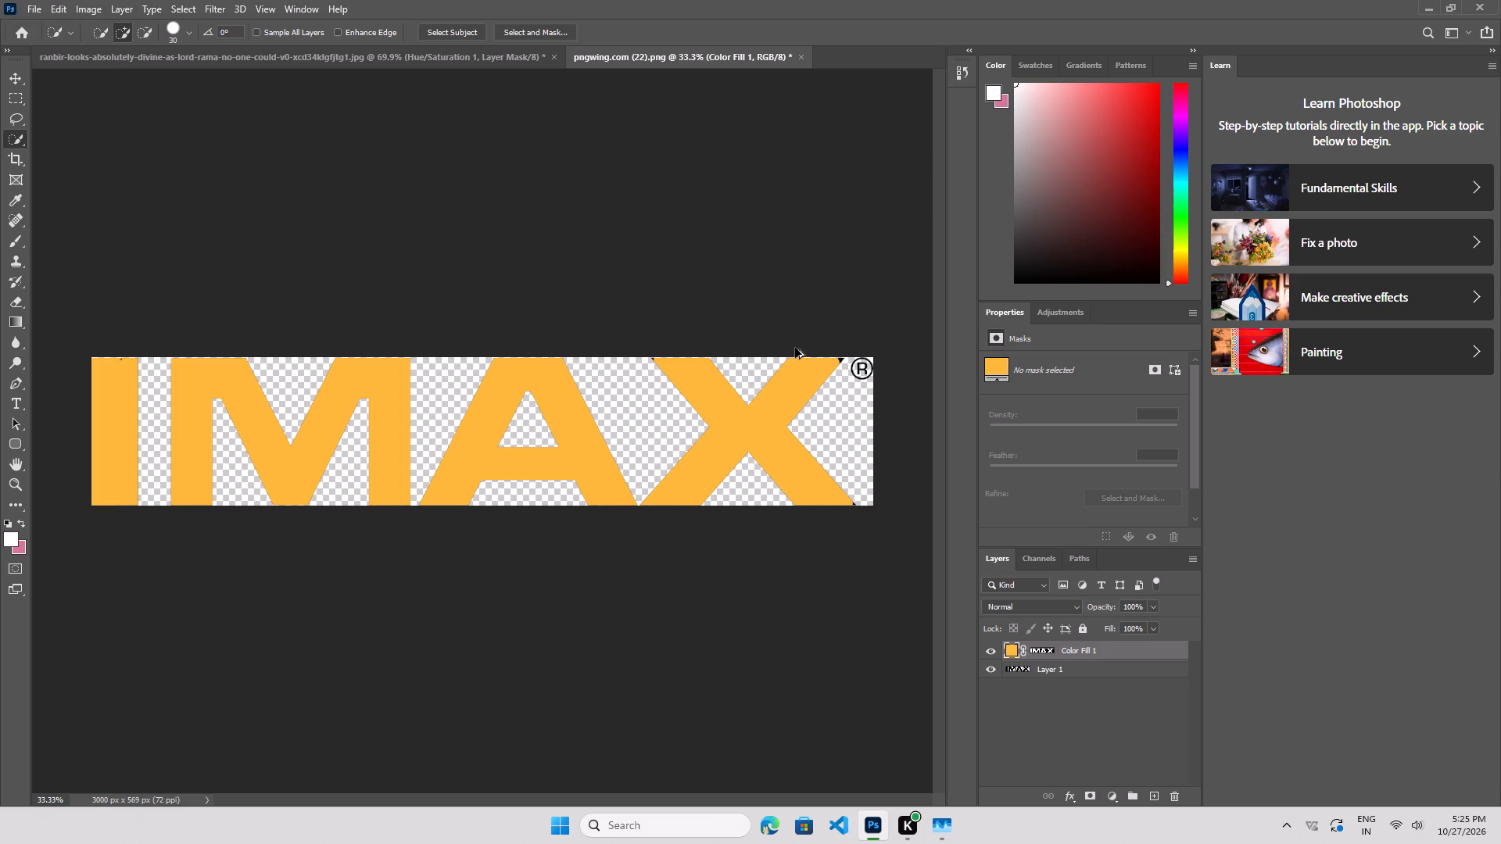
Select the uncovered black corner of the X beside the ® mark and cover it with a second Solid Color fill sampled from the lettering, #fcb938.
ctrl+alt+scroll(825, 327, up, 7)
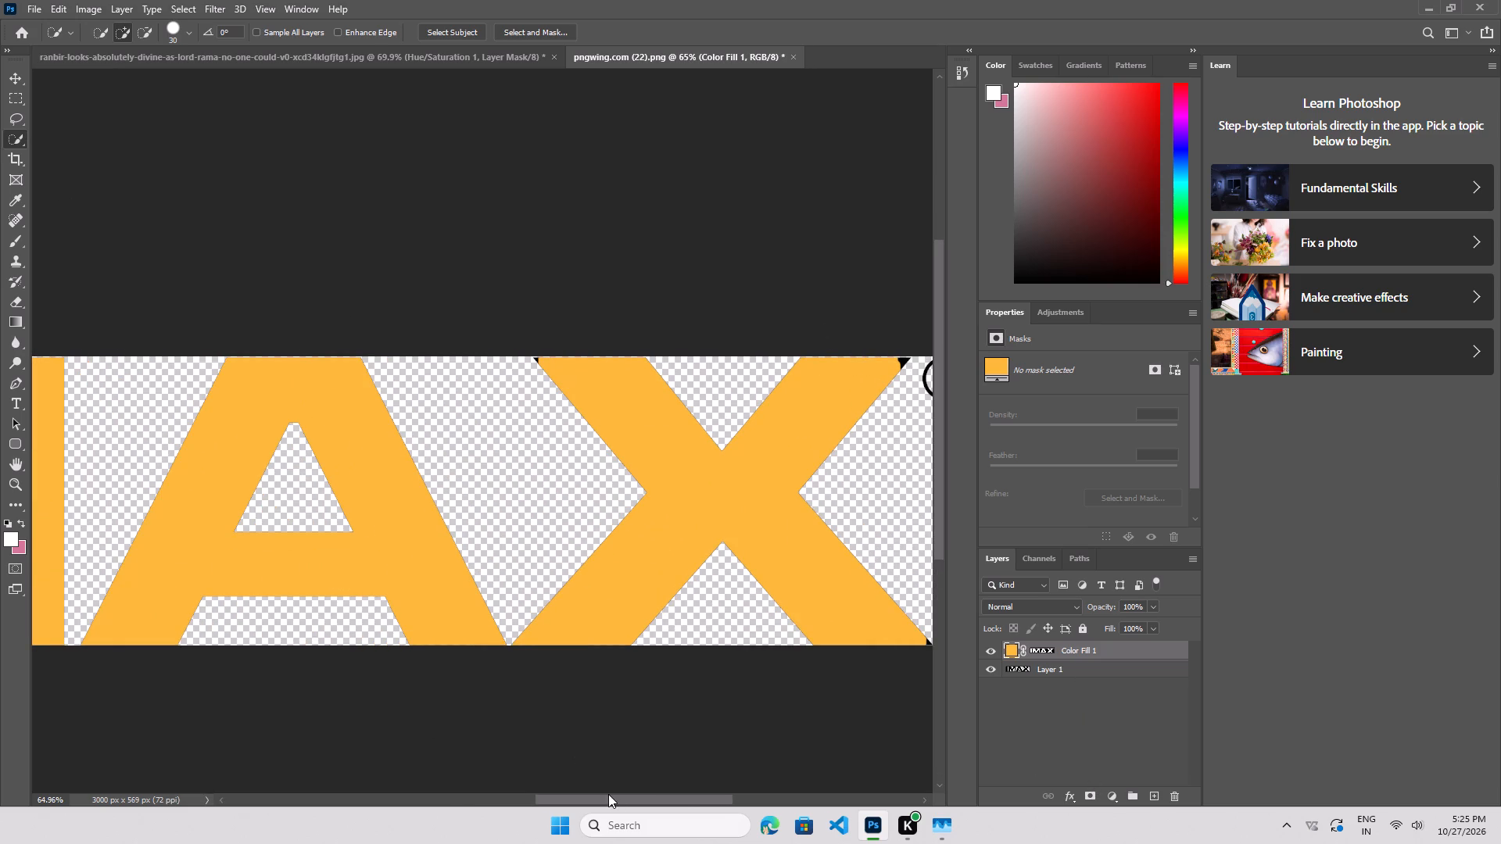
drag(607, 796, 682, 796)
scroll(588, 482, up, 1)
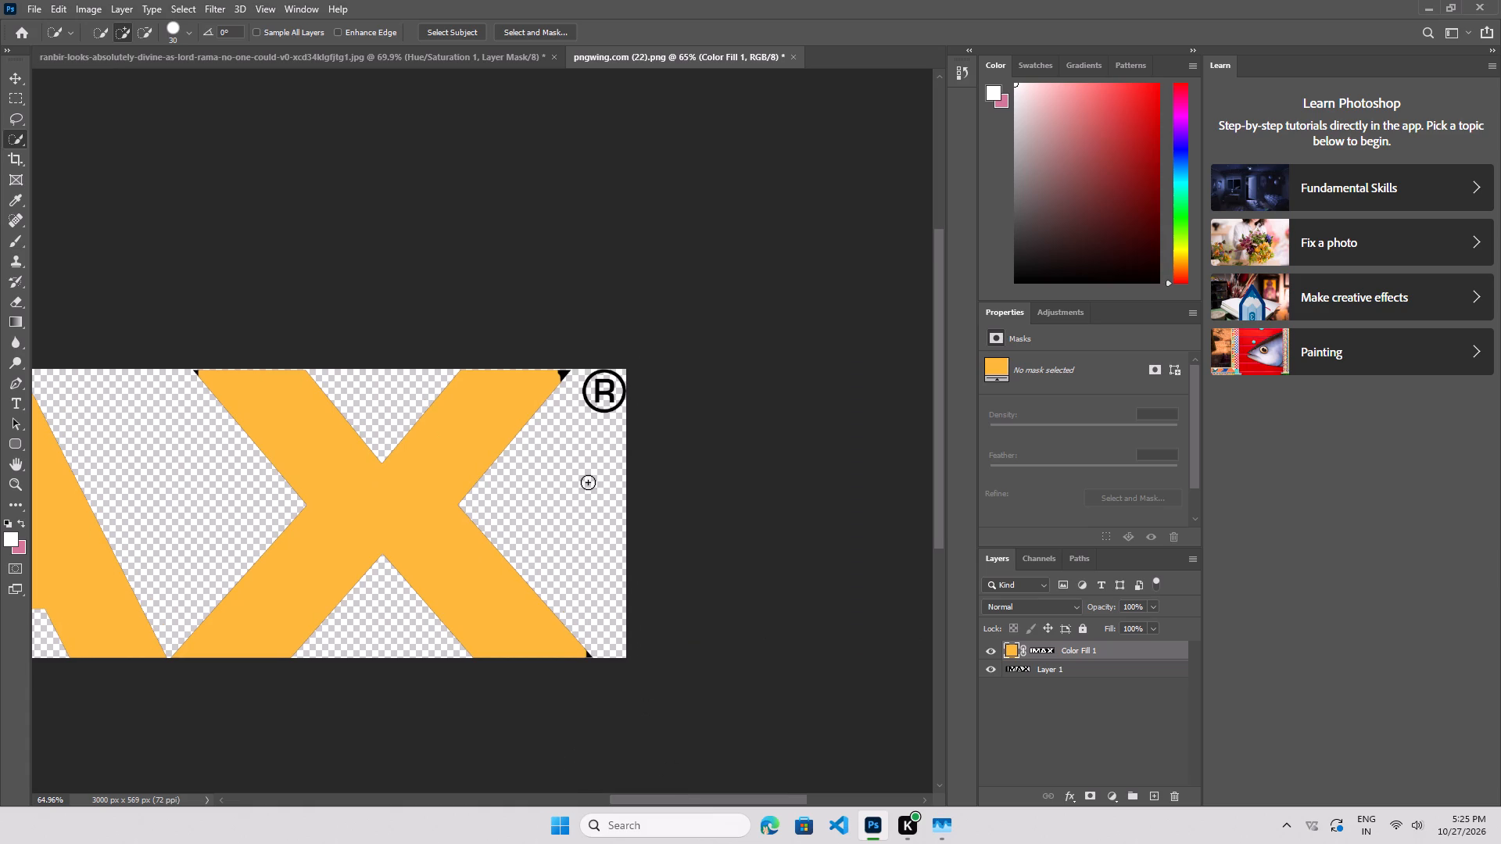
scroll(588, 482, up, 1)
ctrl+alt+scroll(468, 379, up, 6)
ctrl+alt+scroll(608, 287, up, 9)
scroll(652, 345, down, 1)
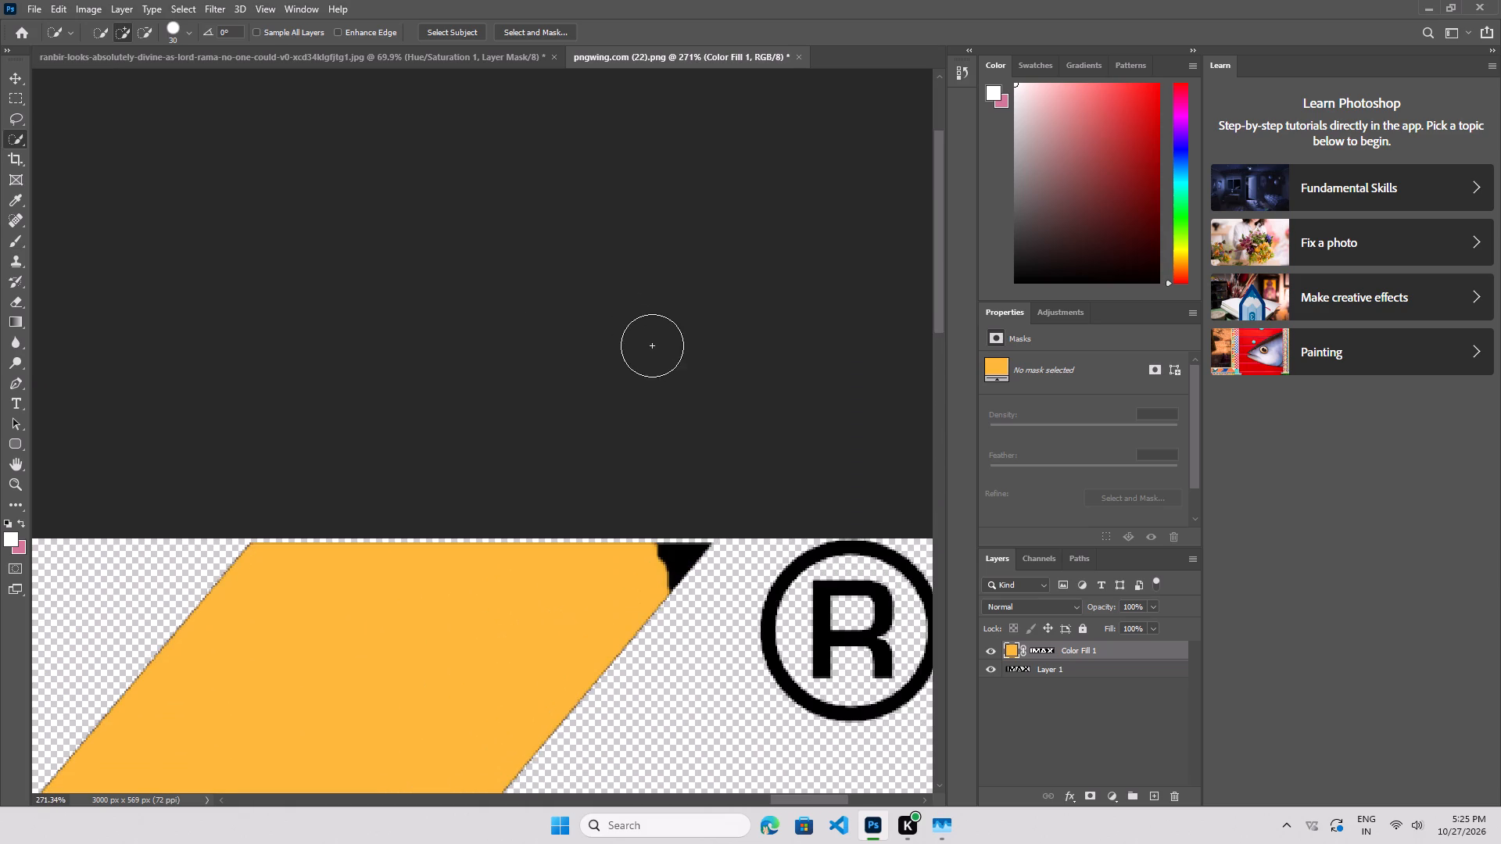
scroll(652, 345, down, 1)
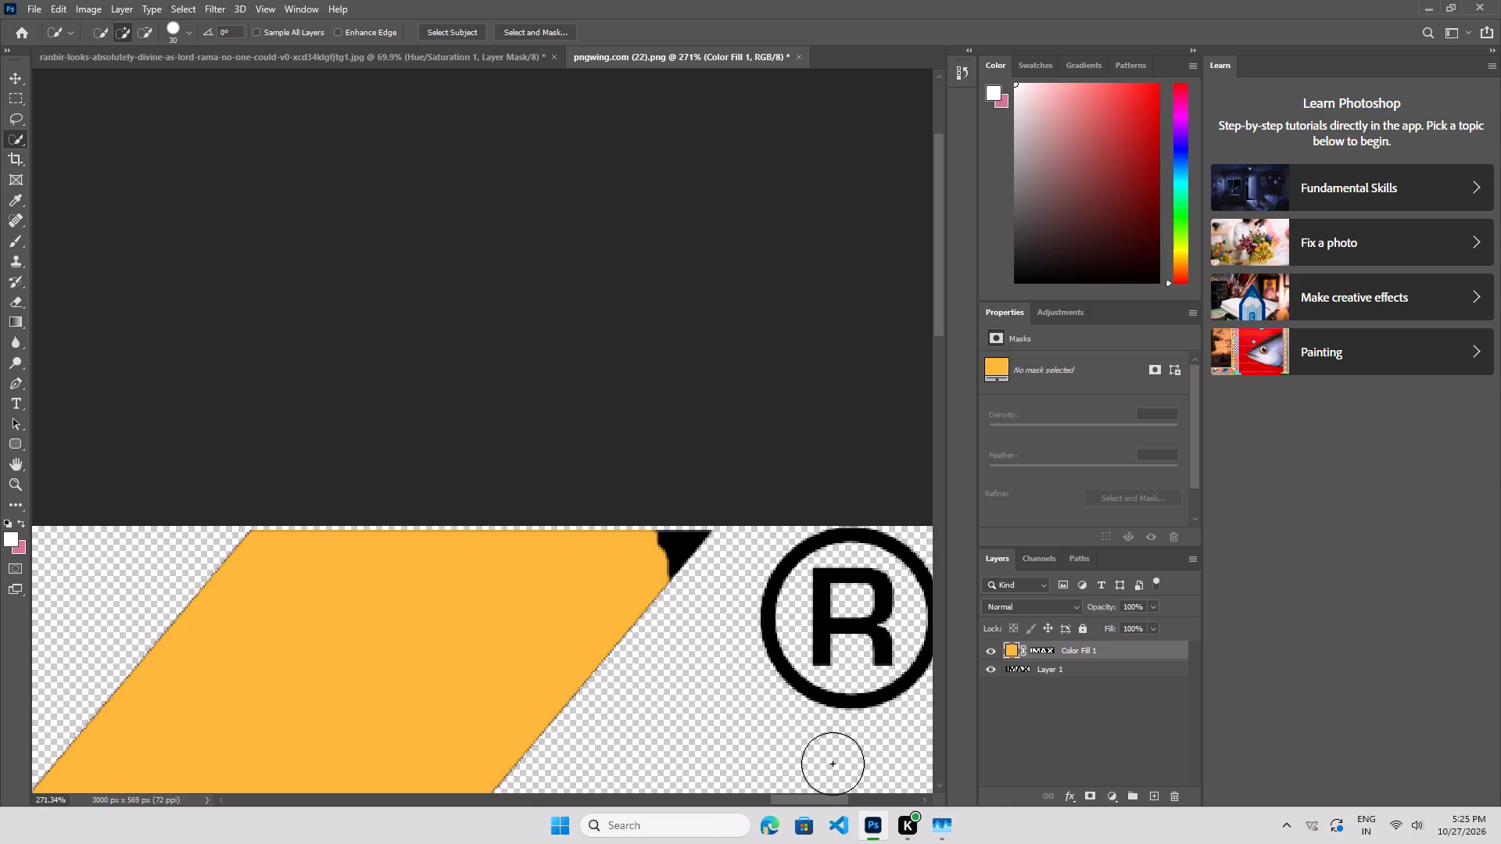
click(676, 553)
click(1112, 803)
click(1166, 522)
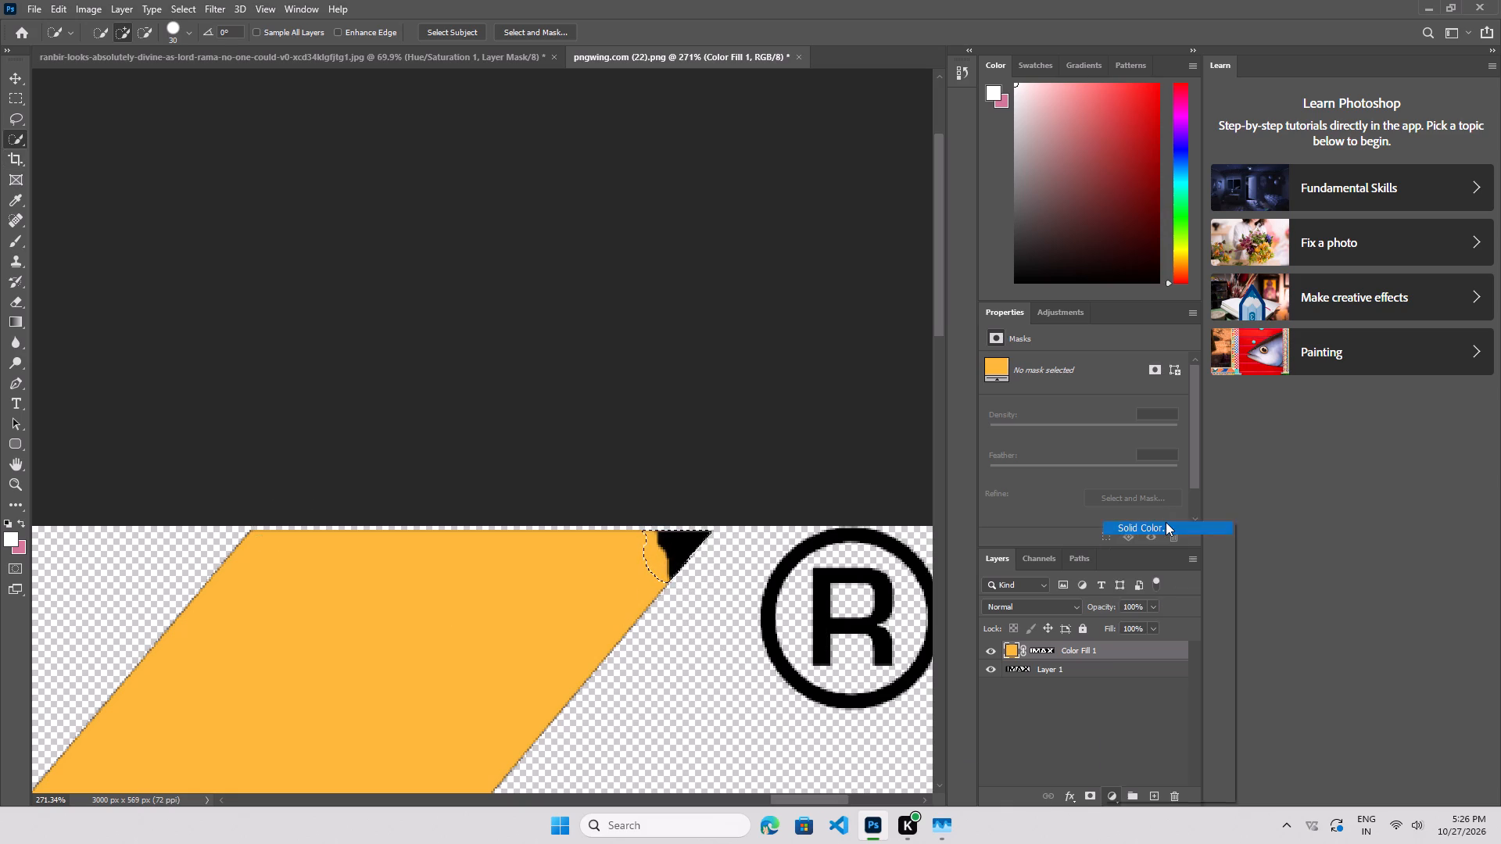
click(584, 610)
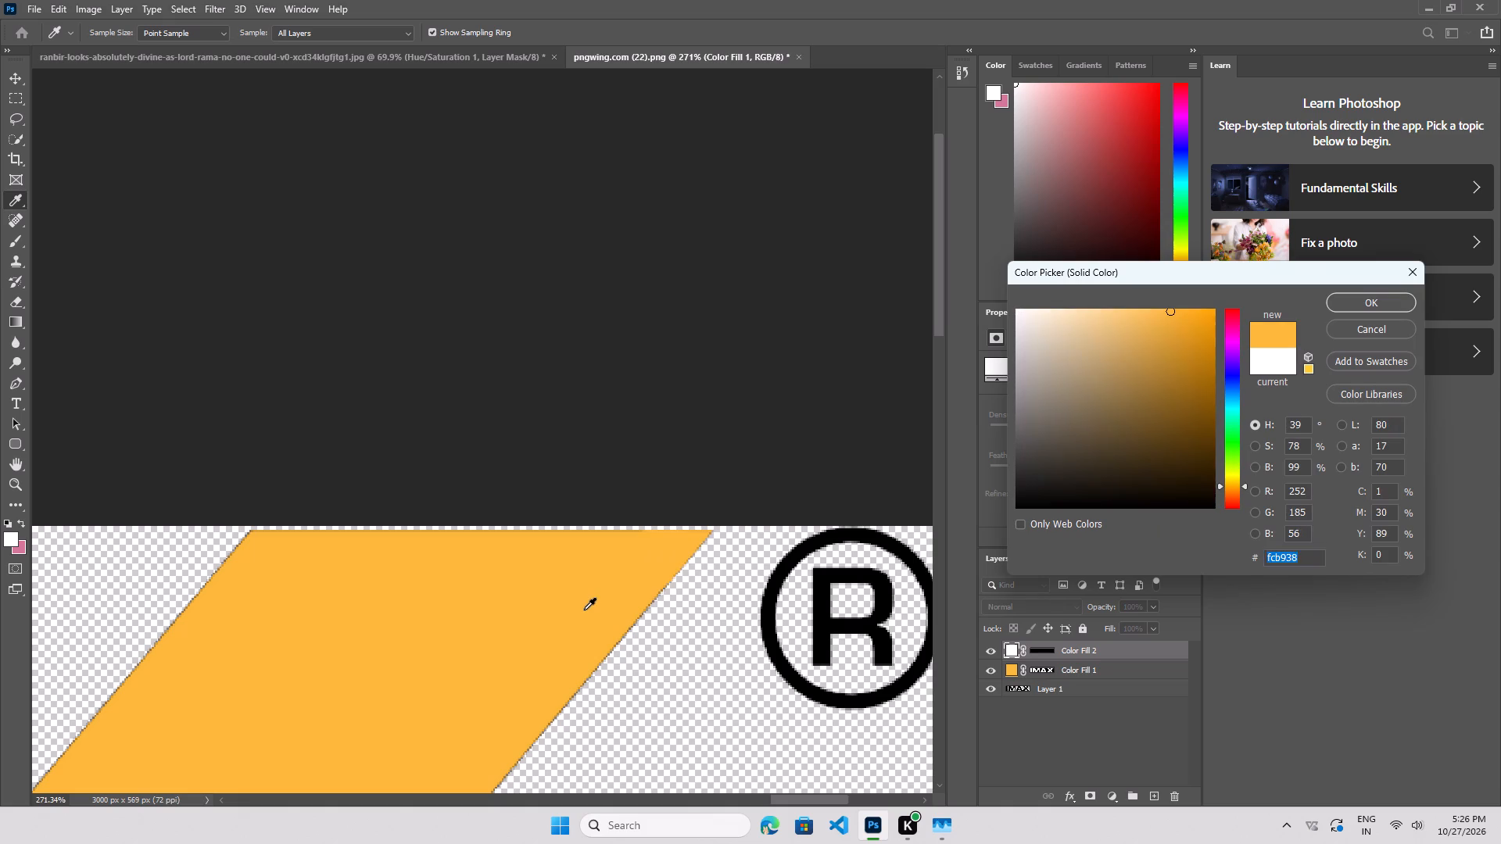
click(1364, 301)
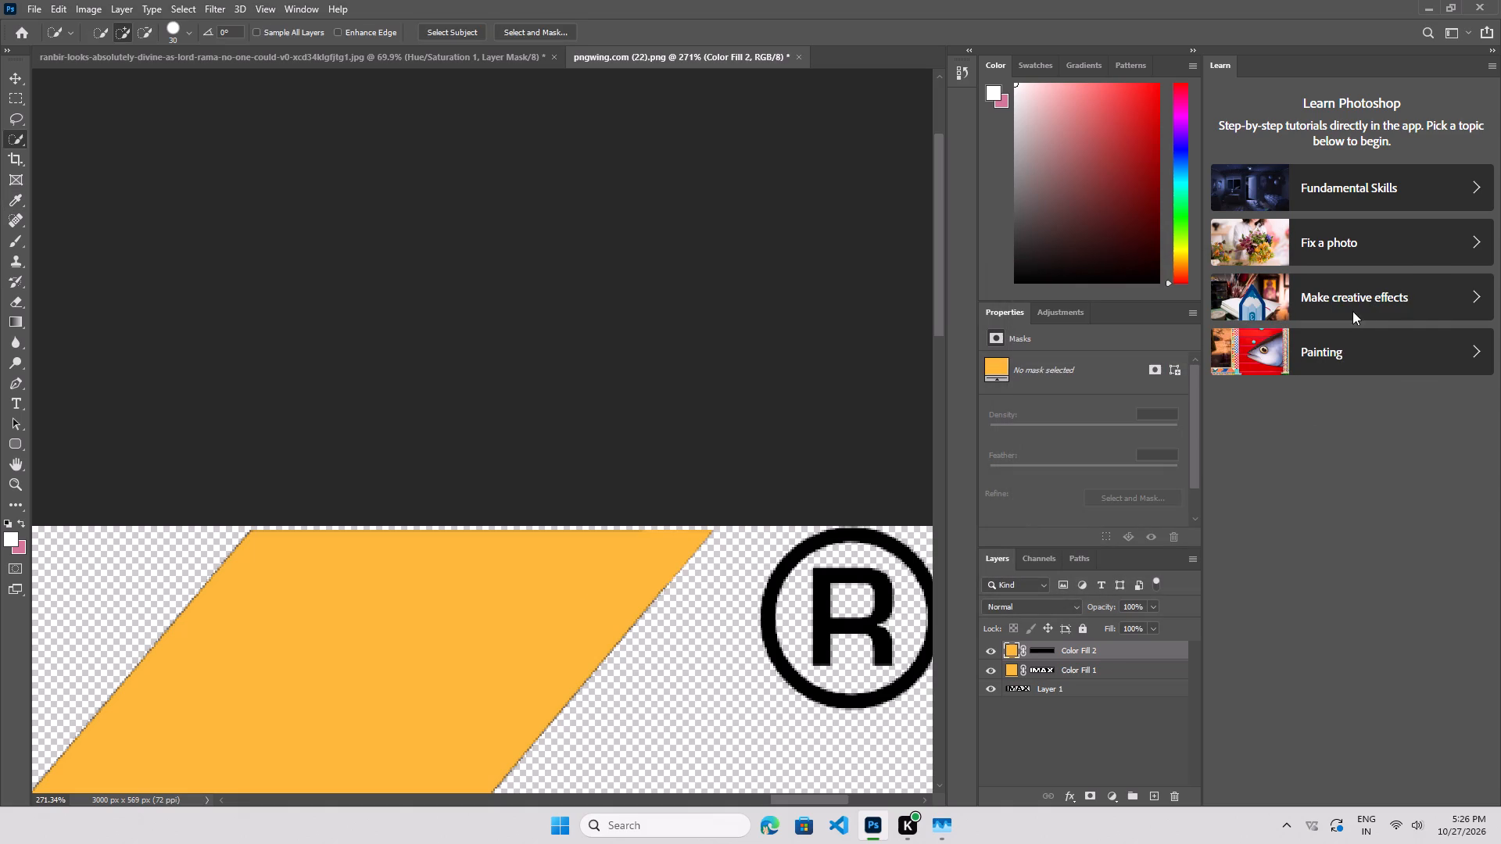
Link the Color Fill 1 and Color Fill 2 layers of the IMAX logo and combine them into one layer group.
right_click(1136, 642)
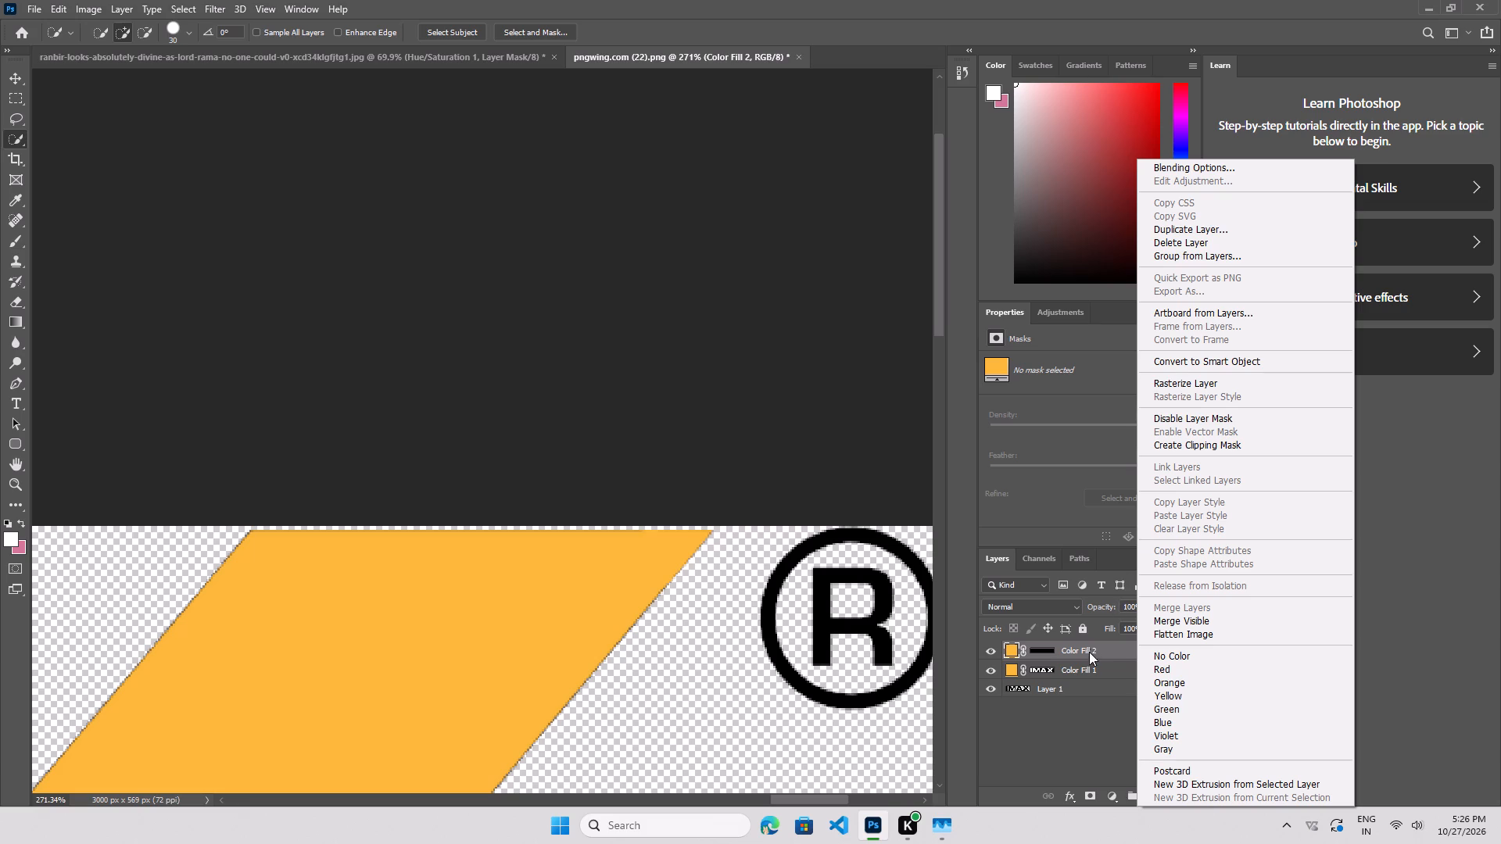
click(1097, 701)
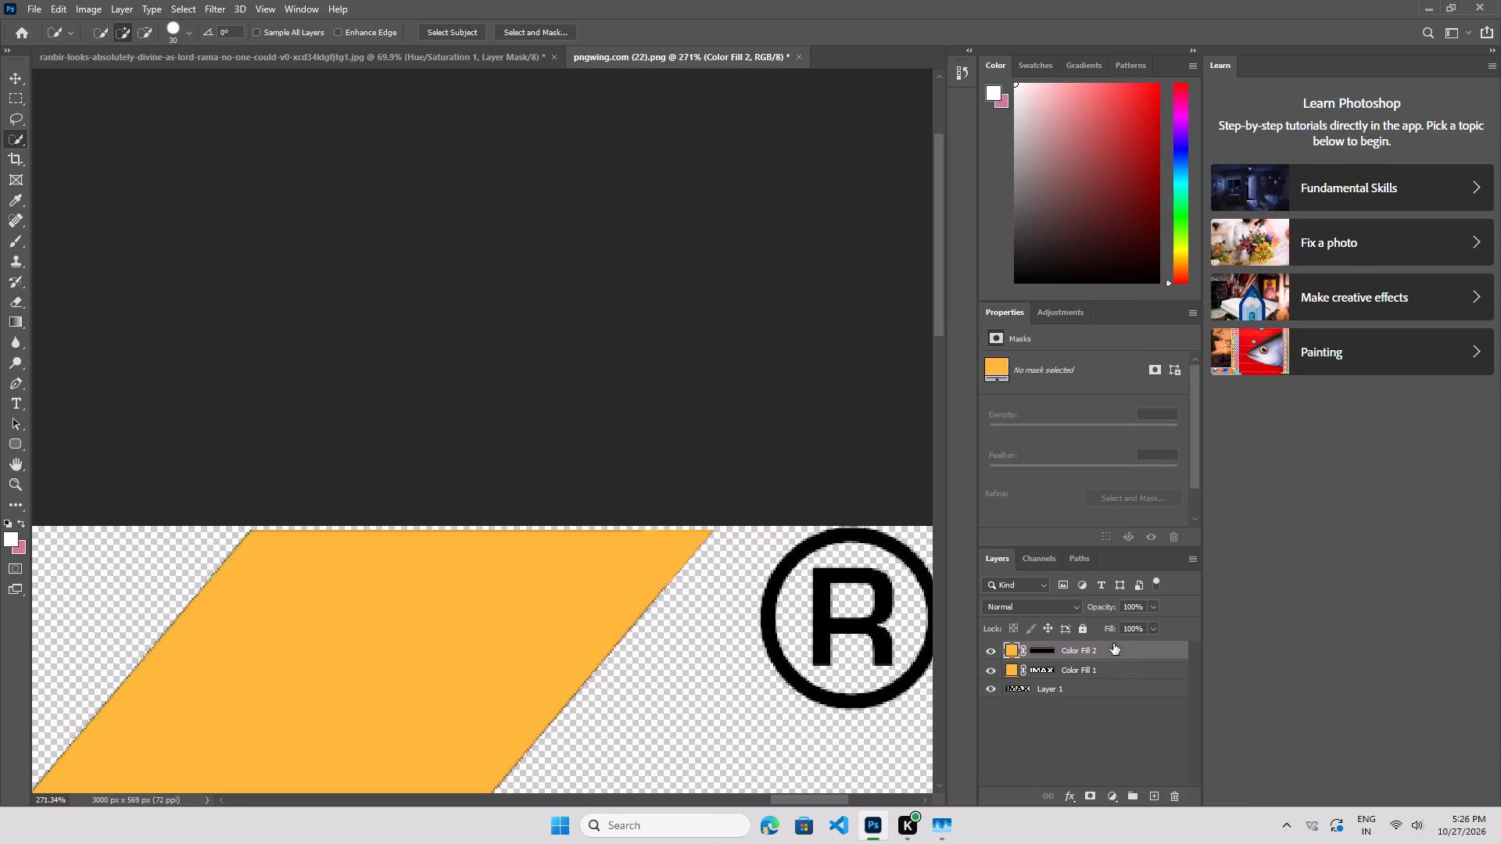
shift+click(1113, 667)
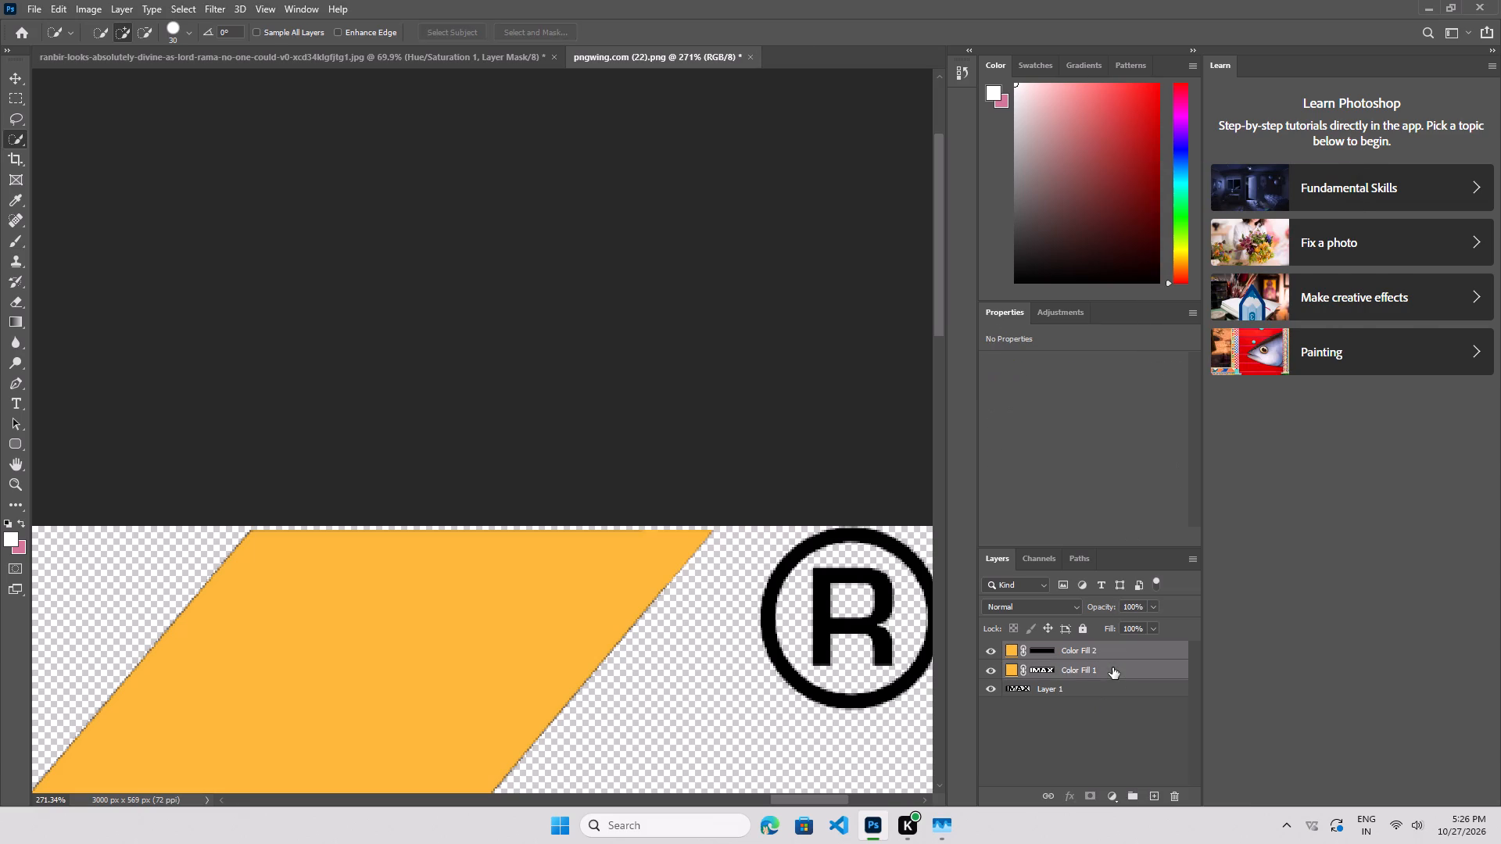
right_click(1111, 660)
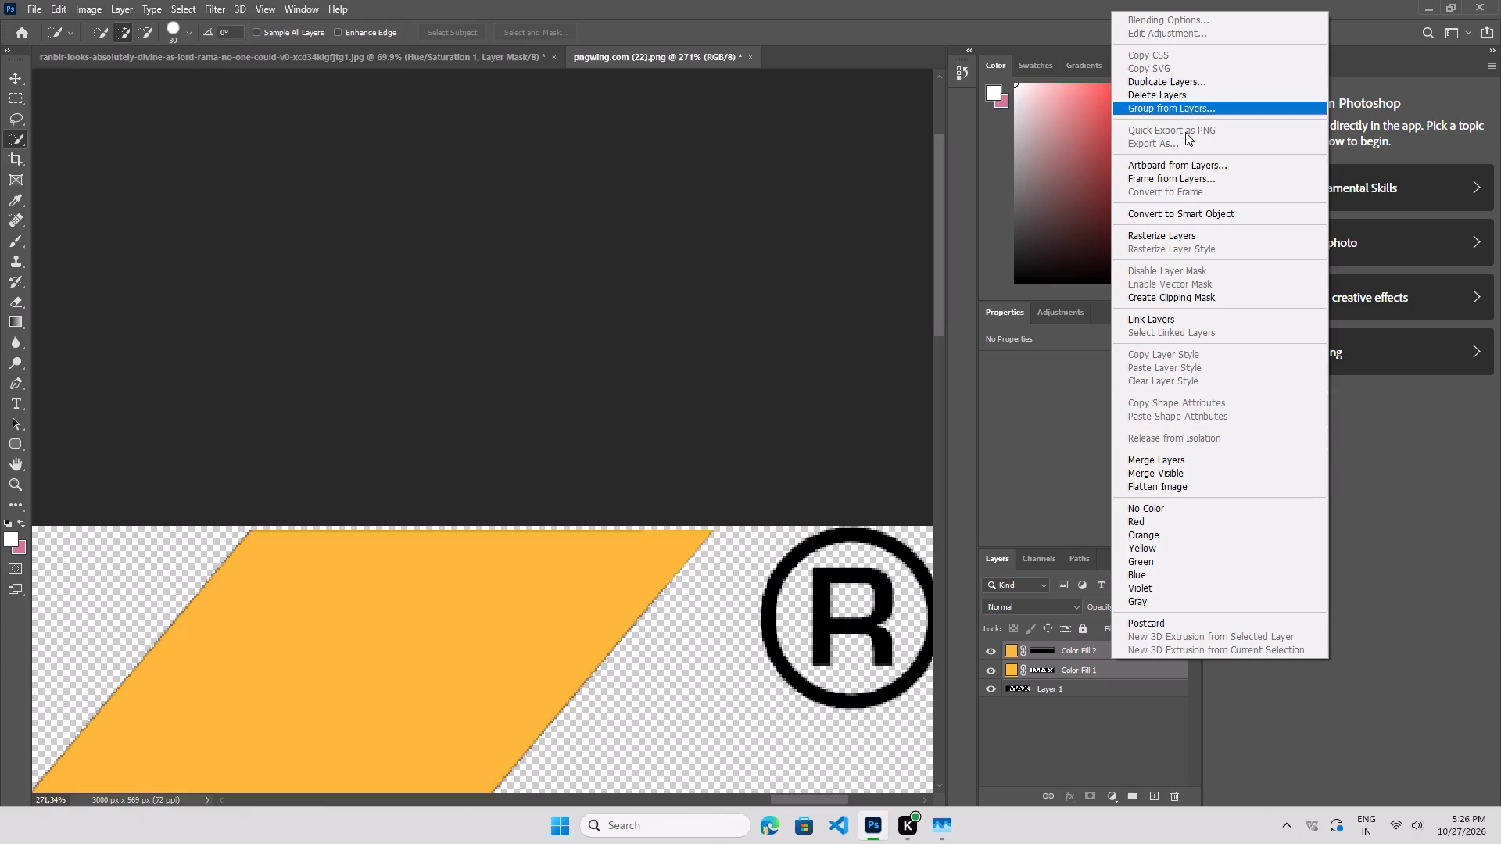
click(1166, 316)
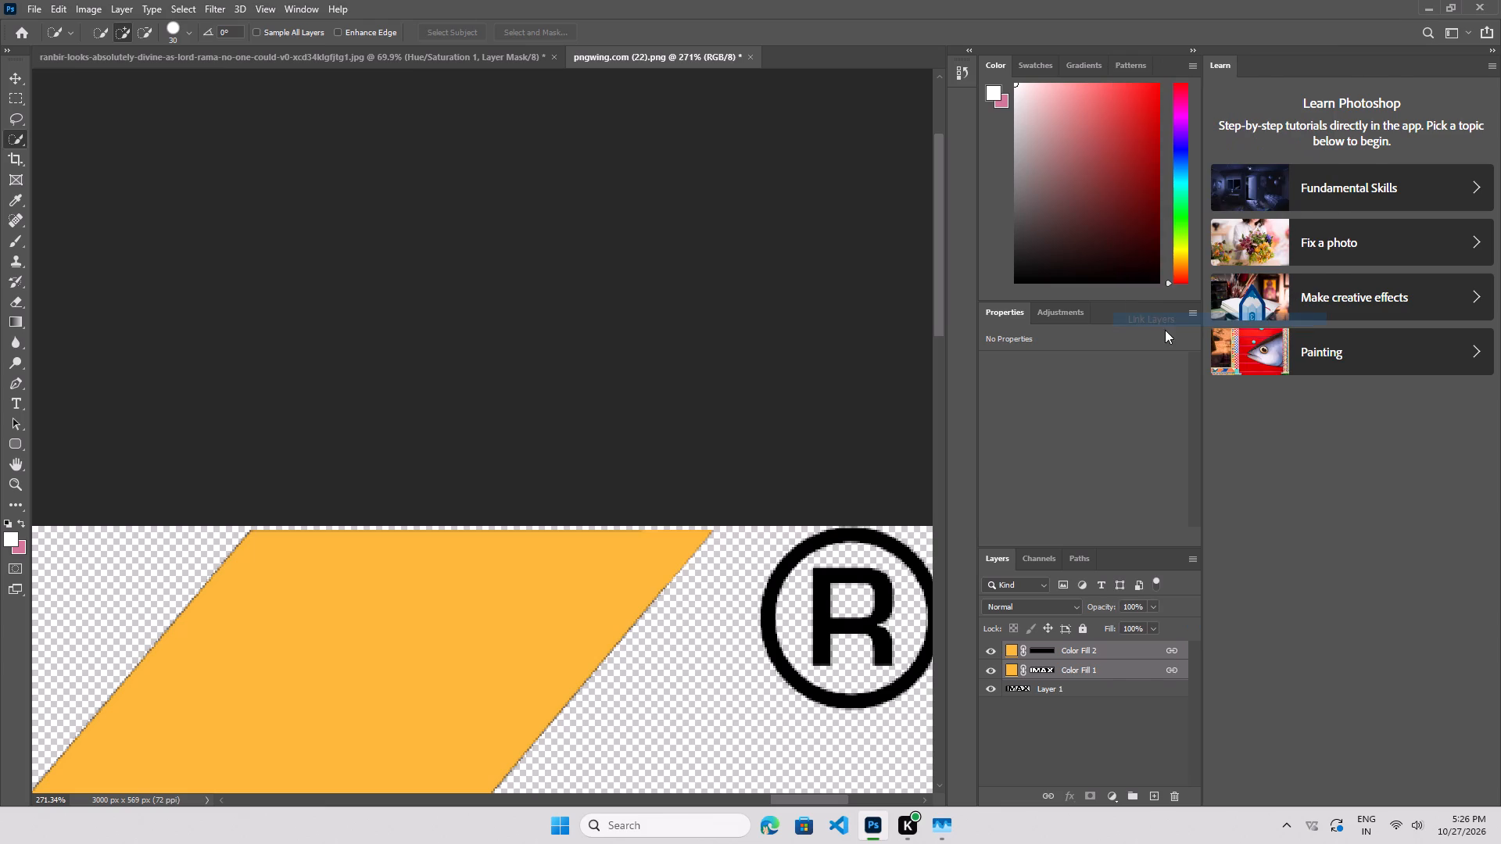
right_click(1107, 650)
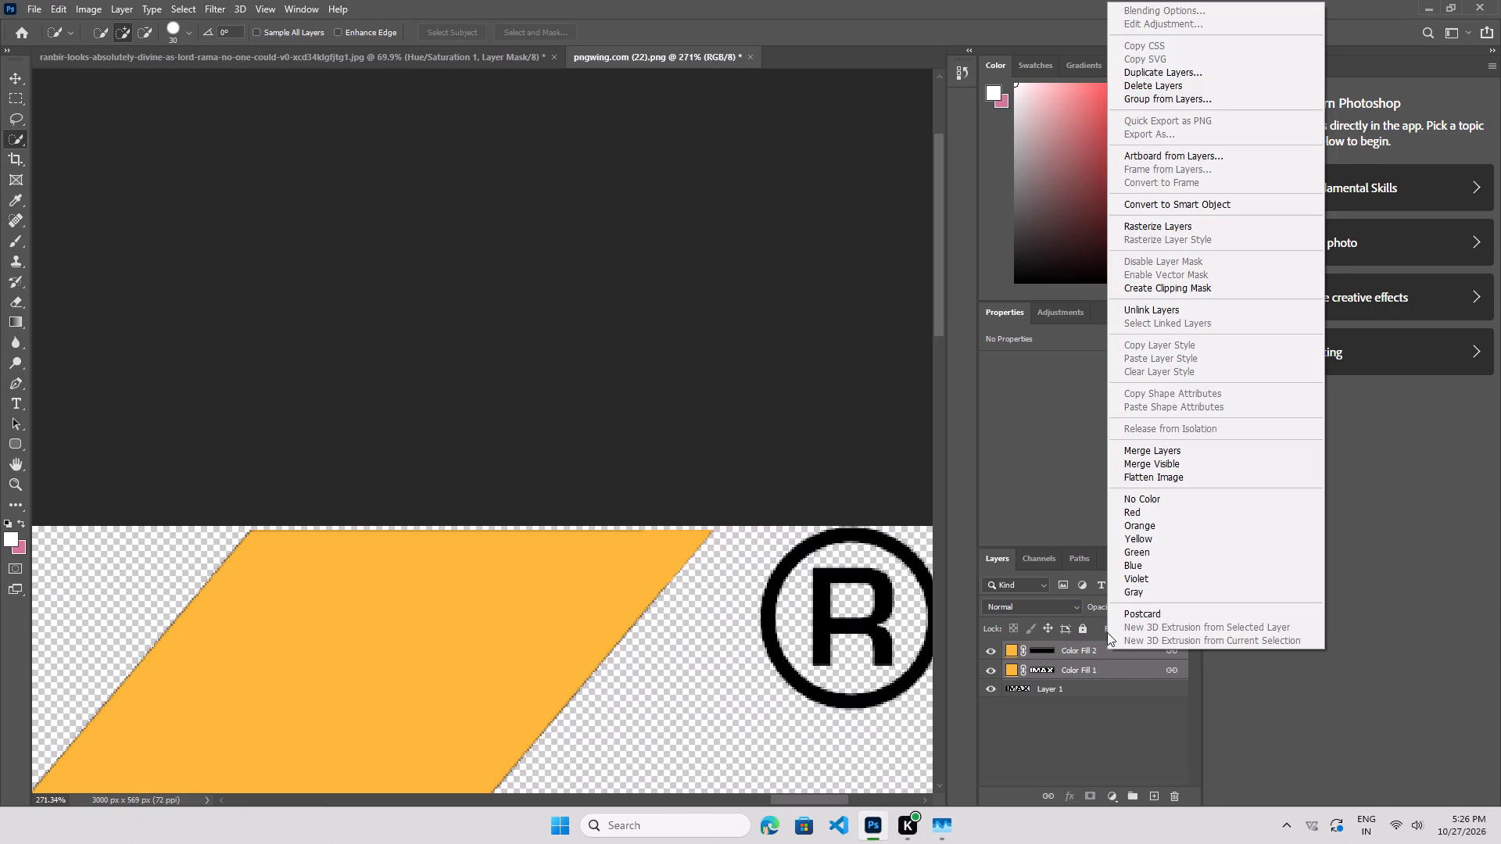
click(1155, 98)
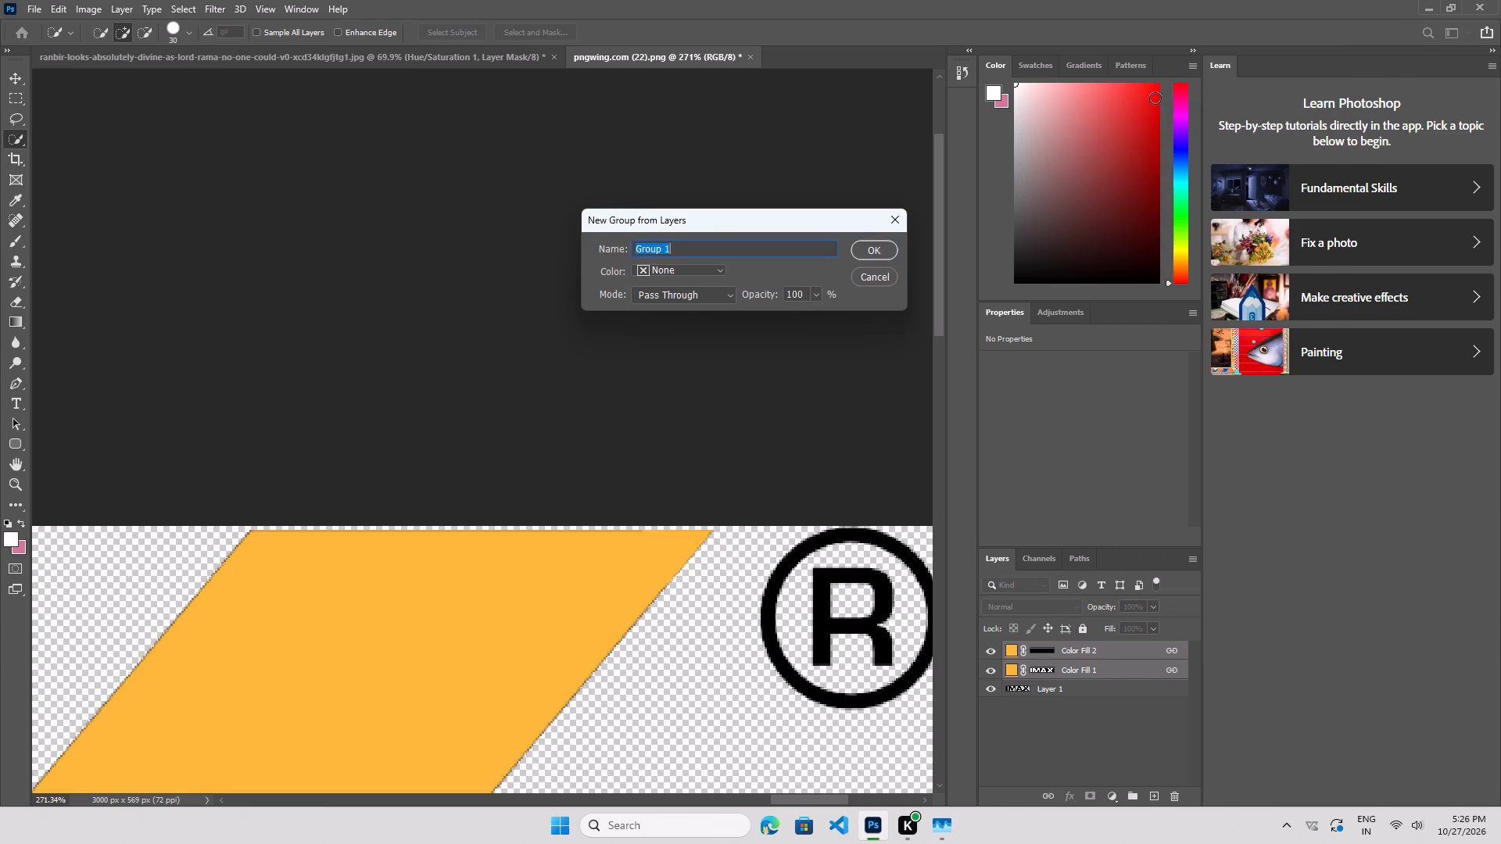
click(877, 249)
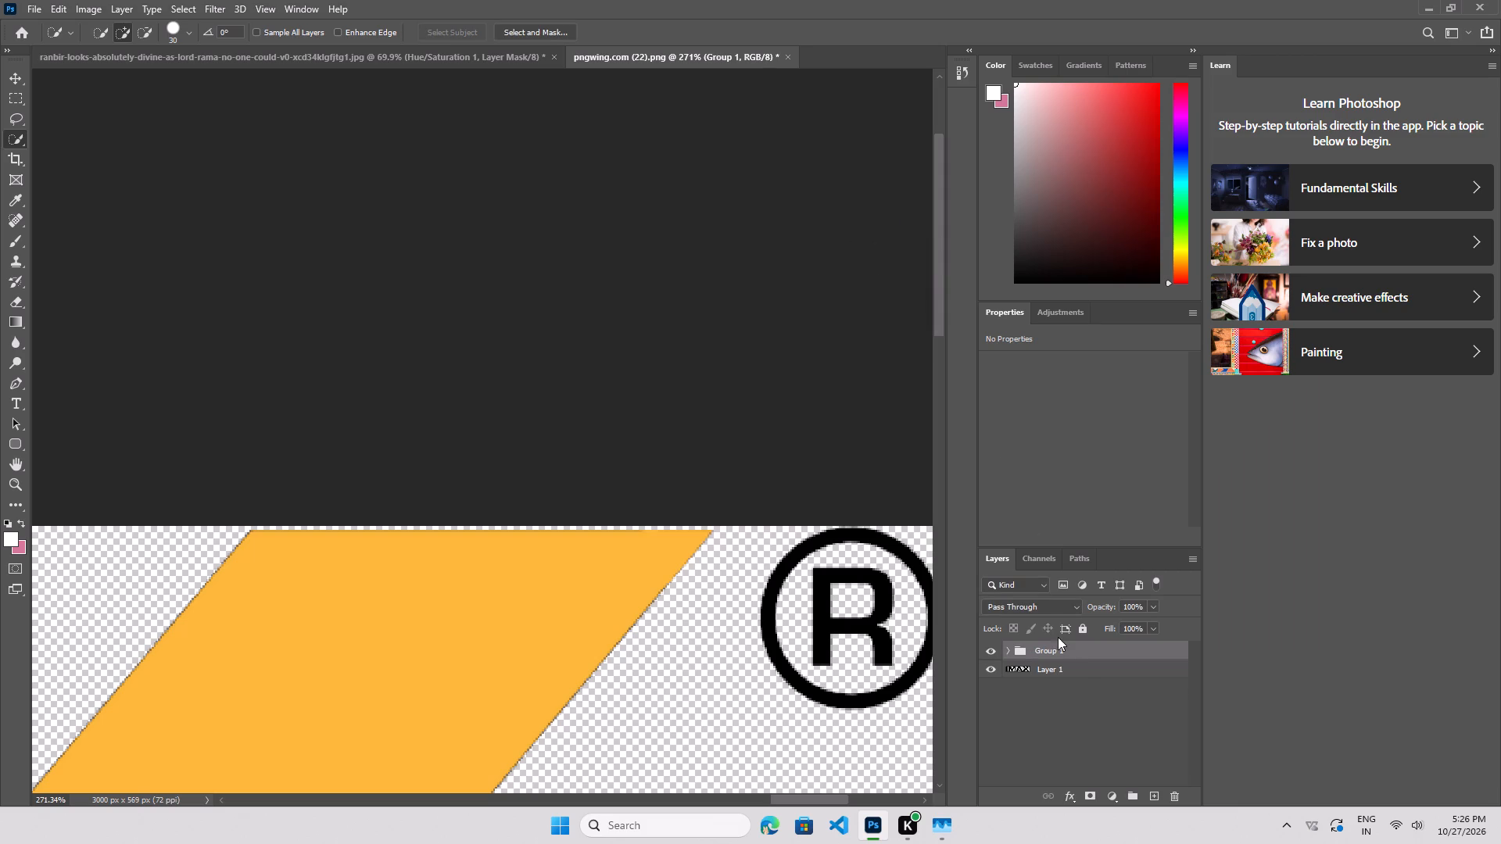
Copy the orange-yellow IMAX layer group from the logo document into the waterfall photo document.
drag(1084, 653, 1057, 650)
drag(1075, 649, 326, 55)
drag(326, 55, 670, 532)
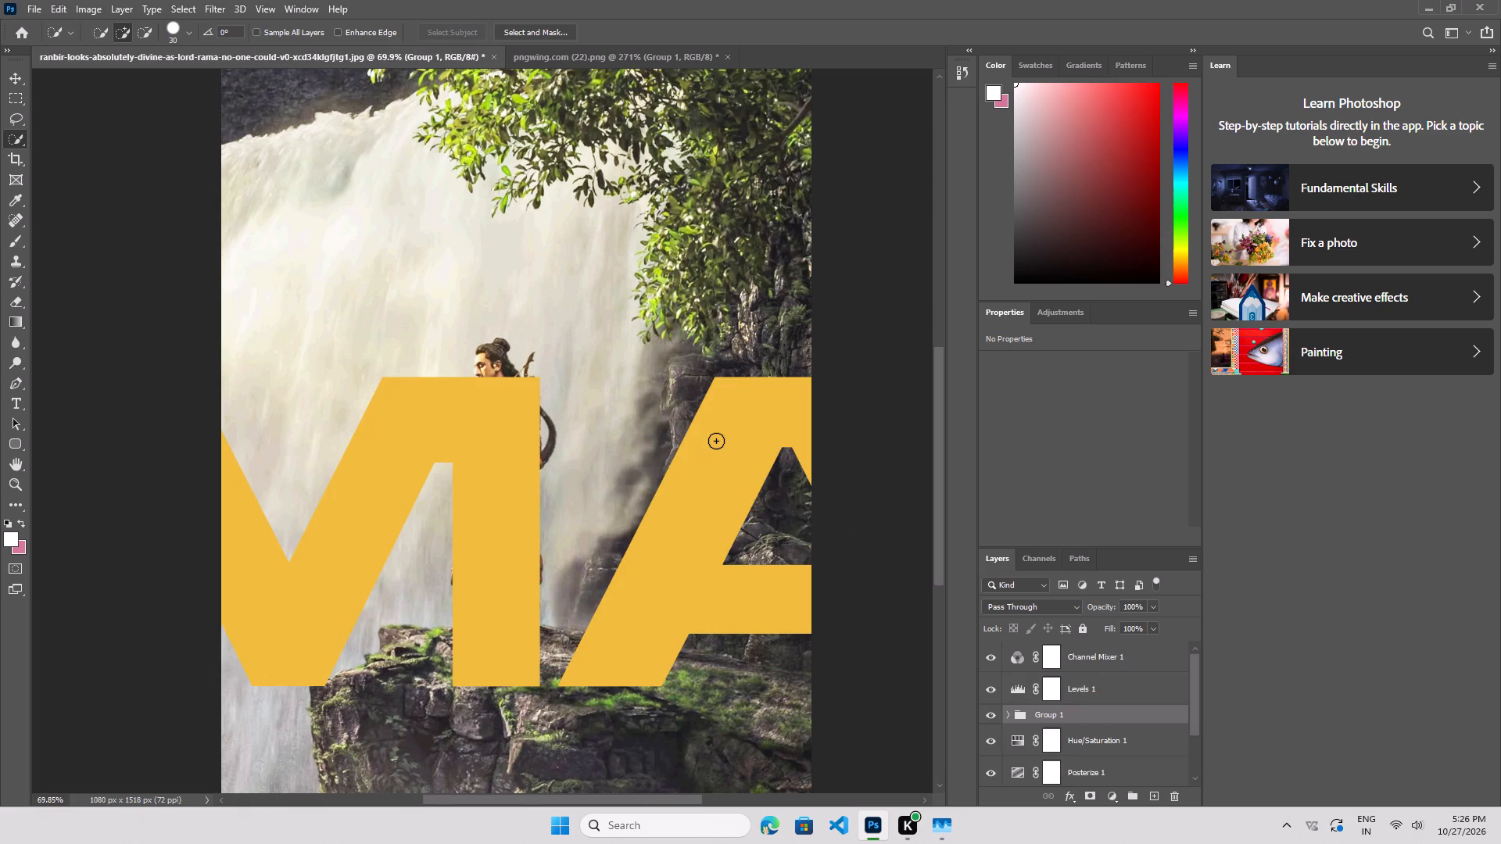
Scale the IMAX lettering group proportionally to about 30.5% and centre it horizontally across the archer's head, at about X 540, Y 723 px.
key(ctrl+t)
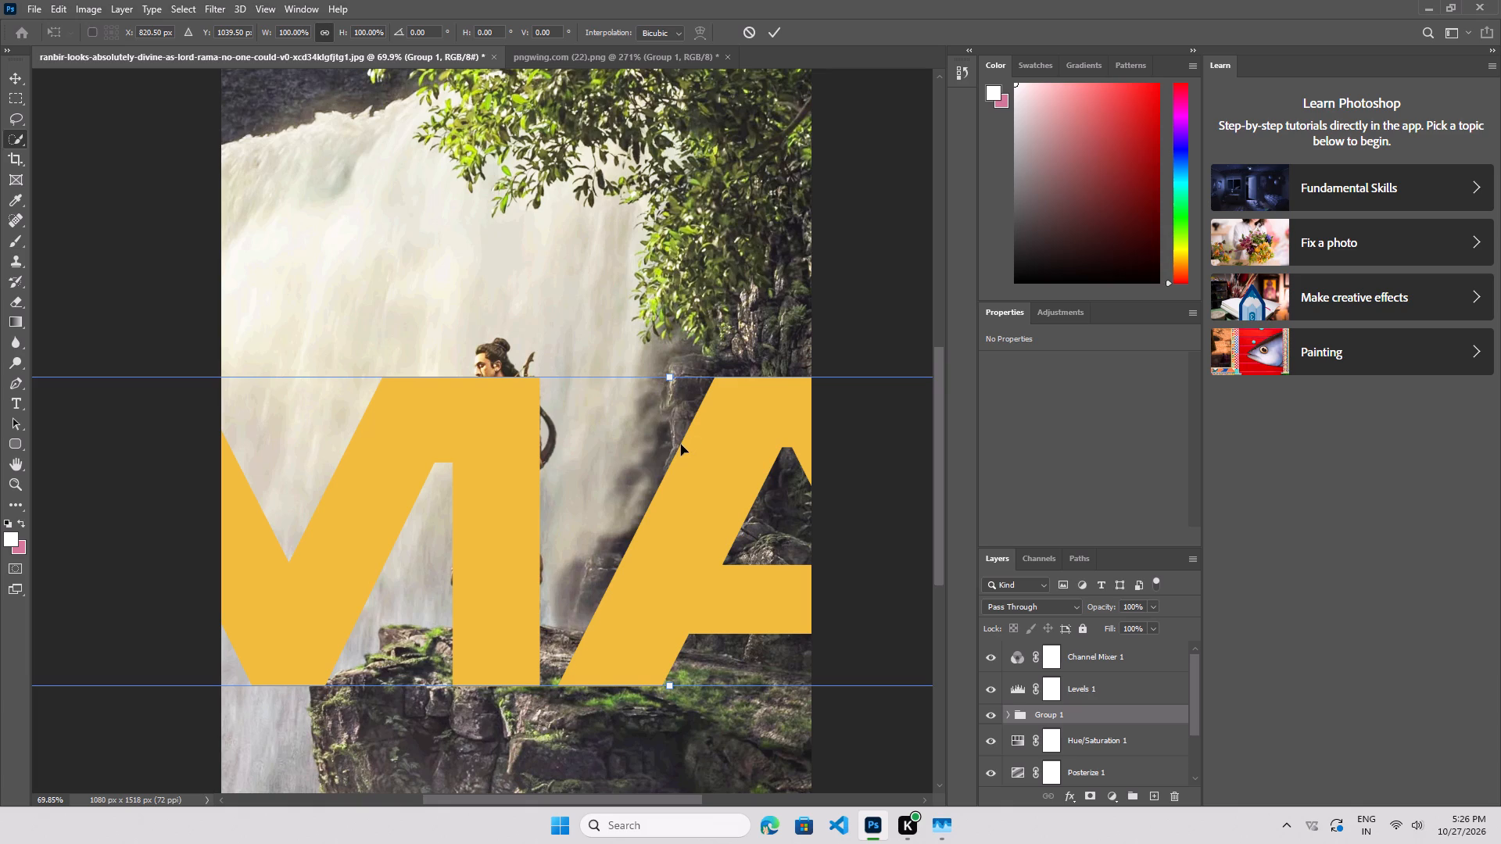
ctrl+alt+scroll(690, 437, down, 11)
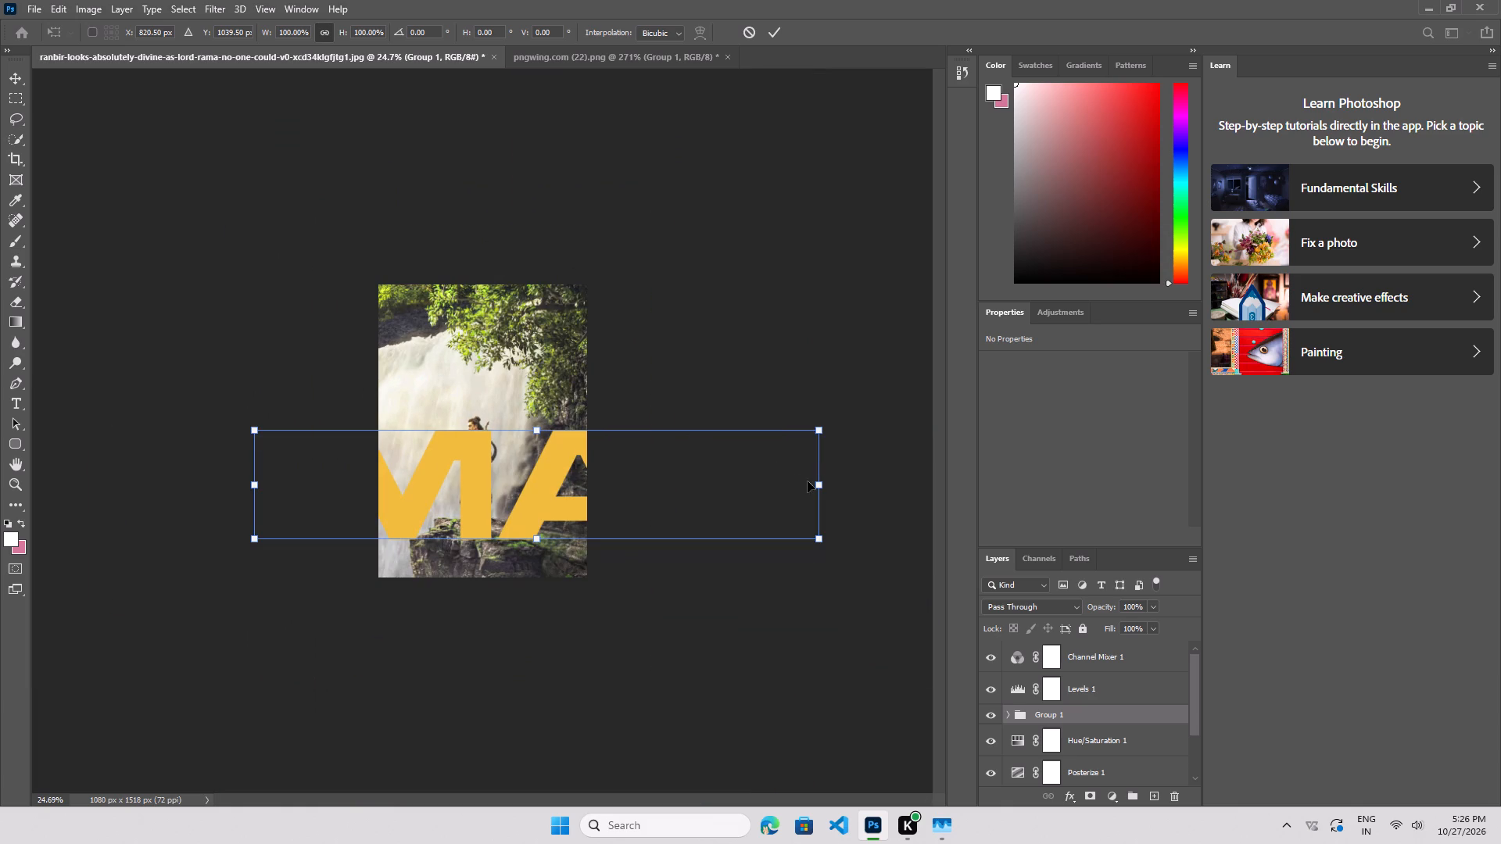
drag(822, 480, 546, 477)
drag(441, 481, 456, 477)
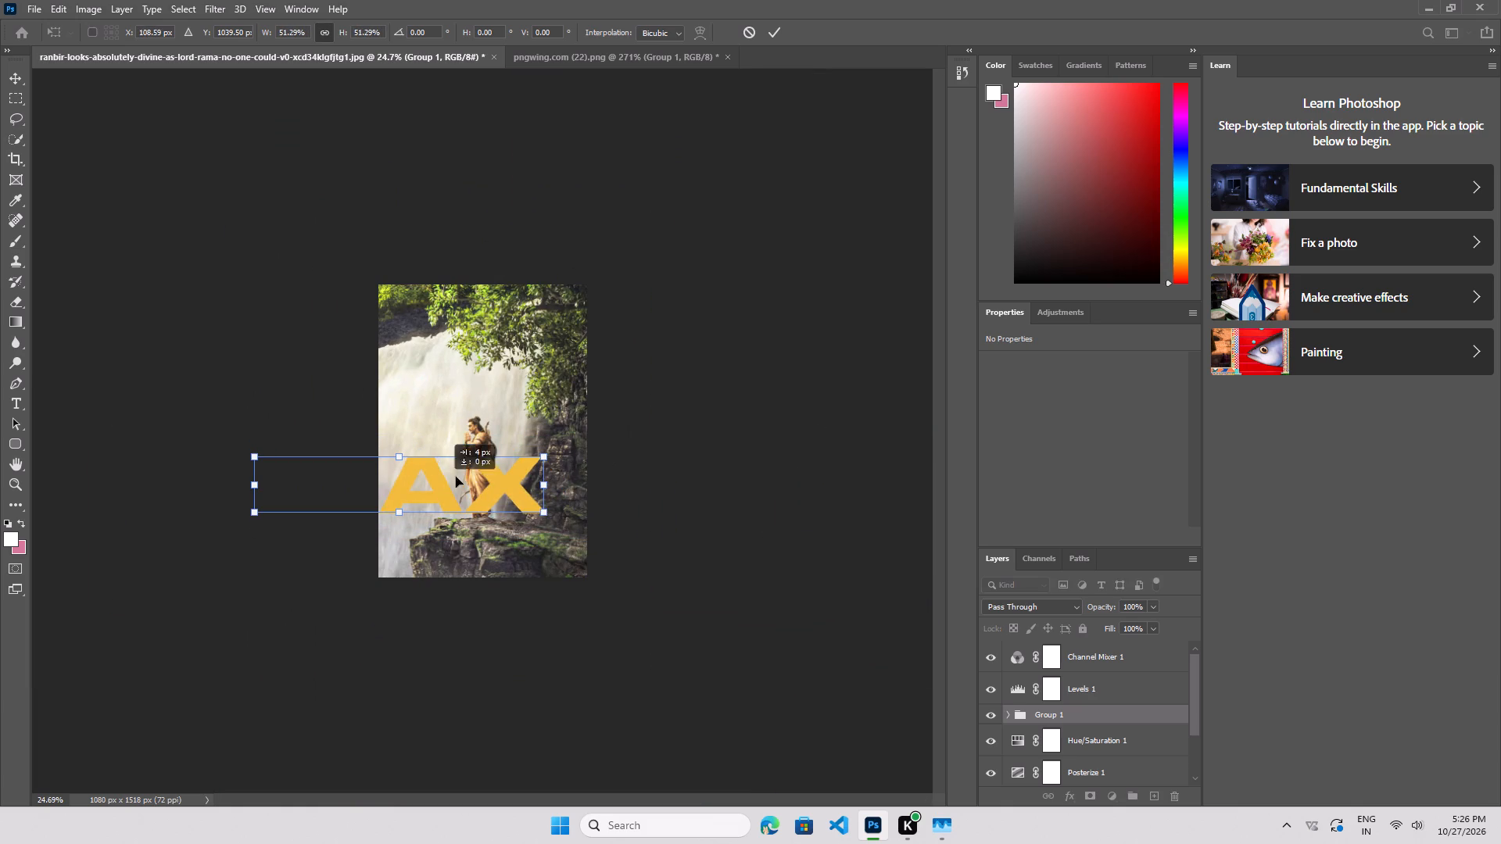
drag(456, 477, 532, 396)
drag(636, 408, 614, 412)
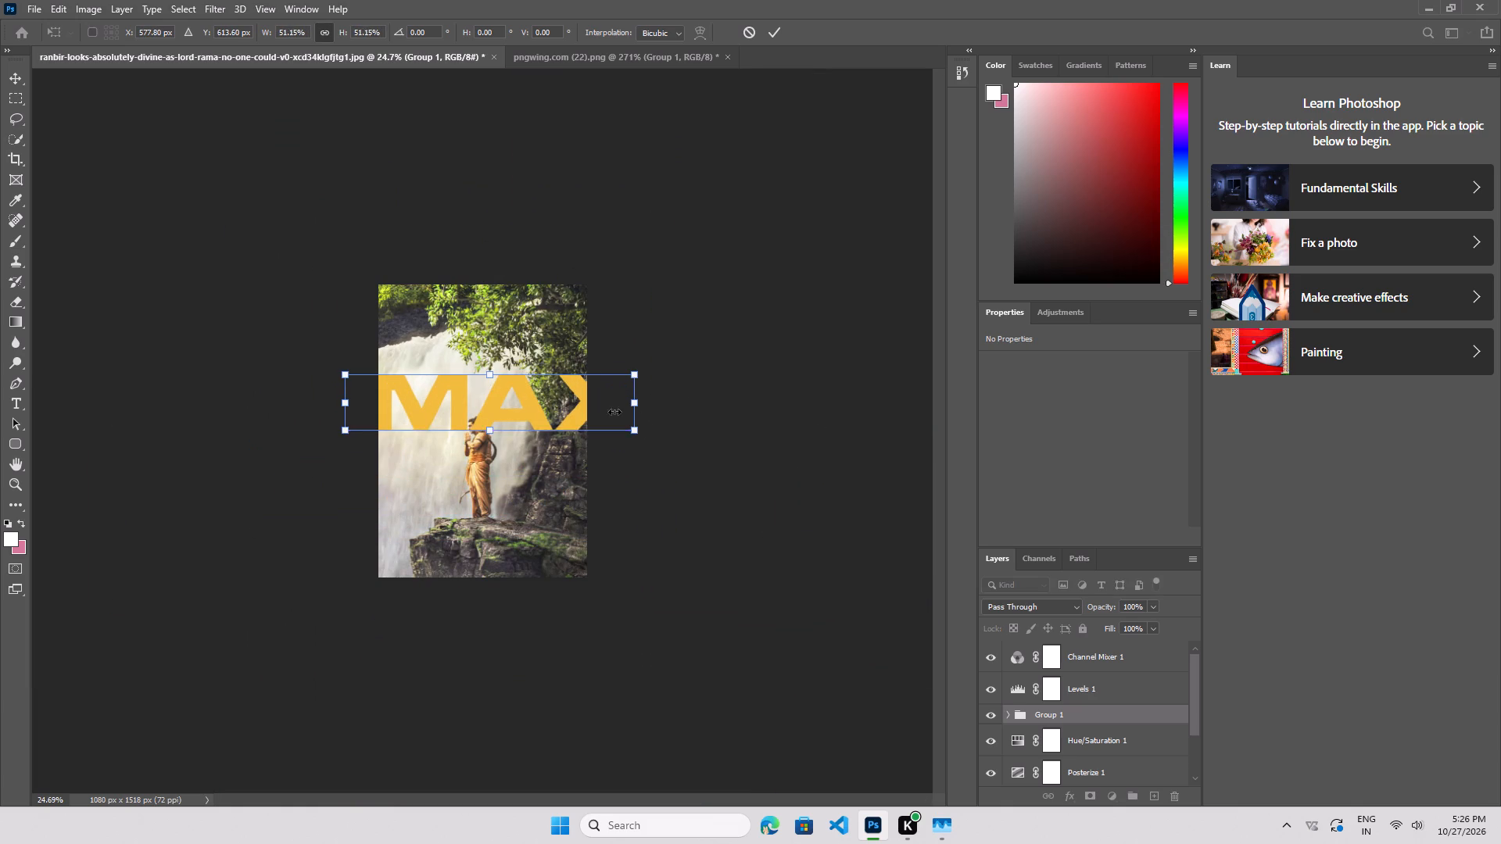
drag(614, 412, 521, 420)
drag(437, 402, 494, 404)
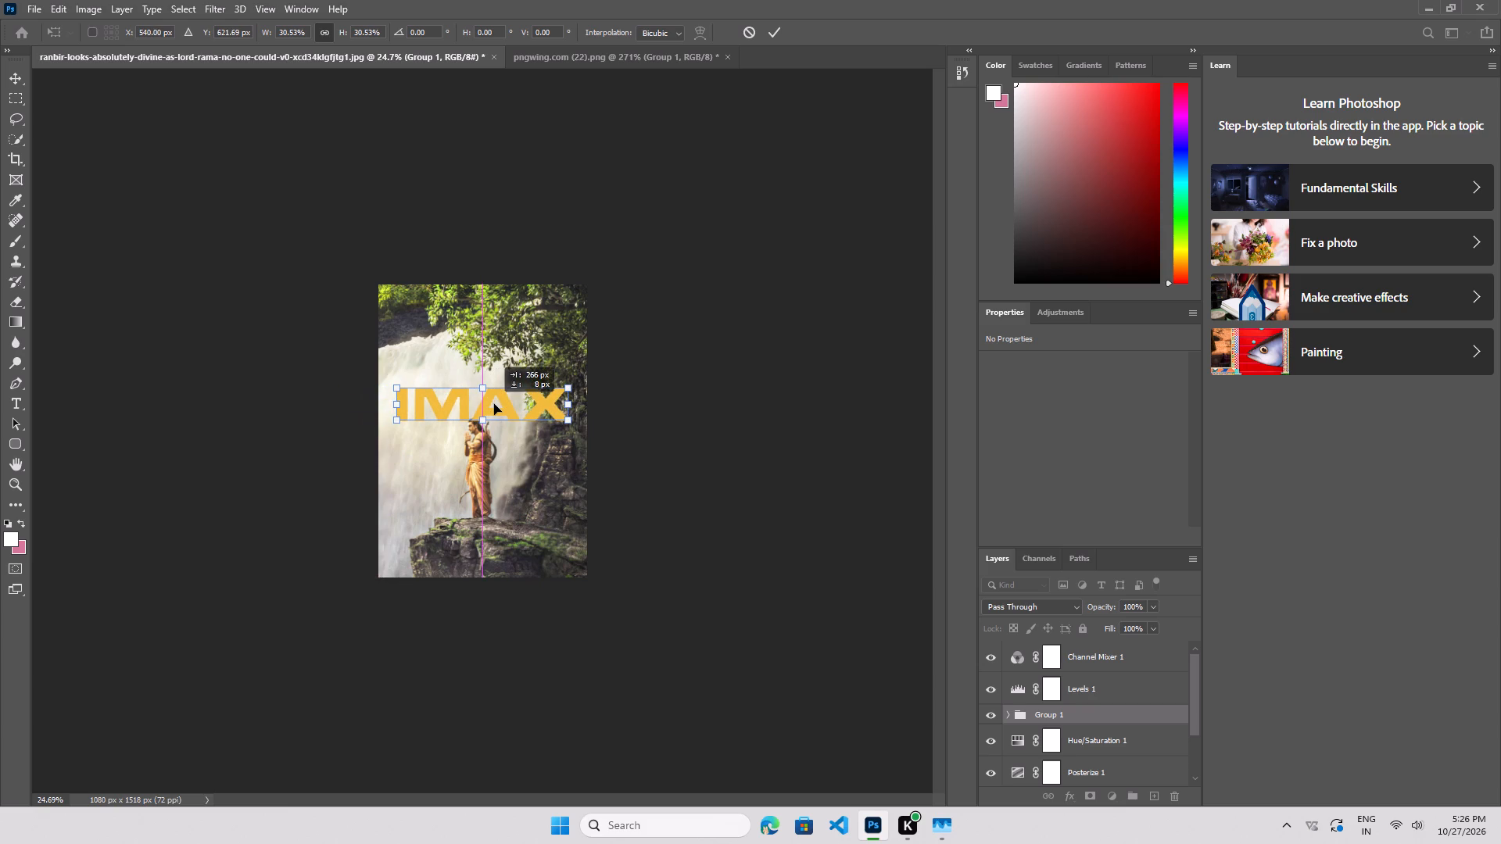
drag(494, 404, 494, 424)
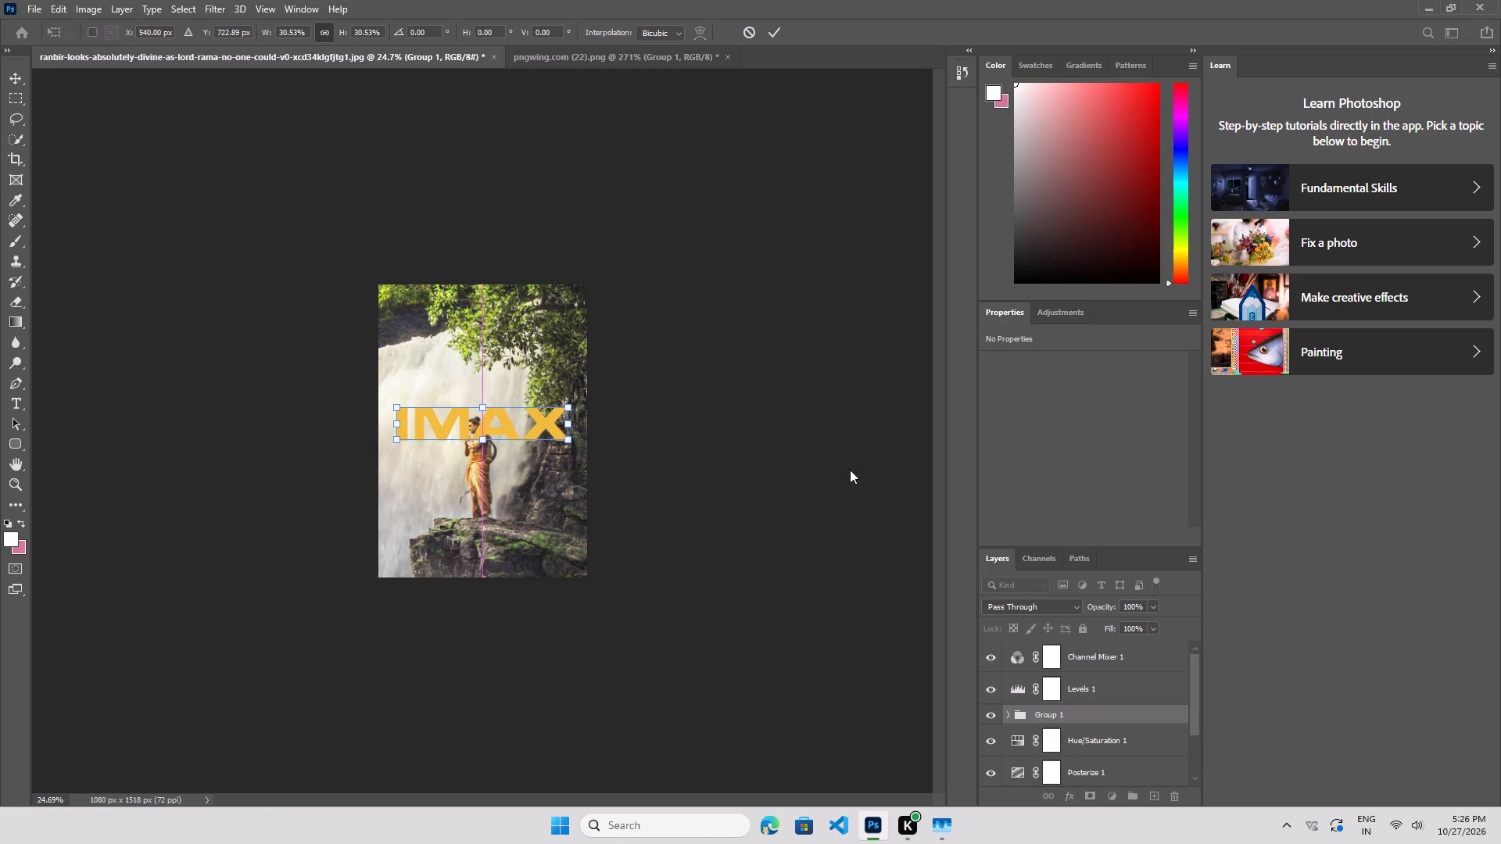
ctrl+alt+scroll(601, 451, up, 3)
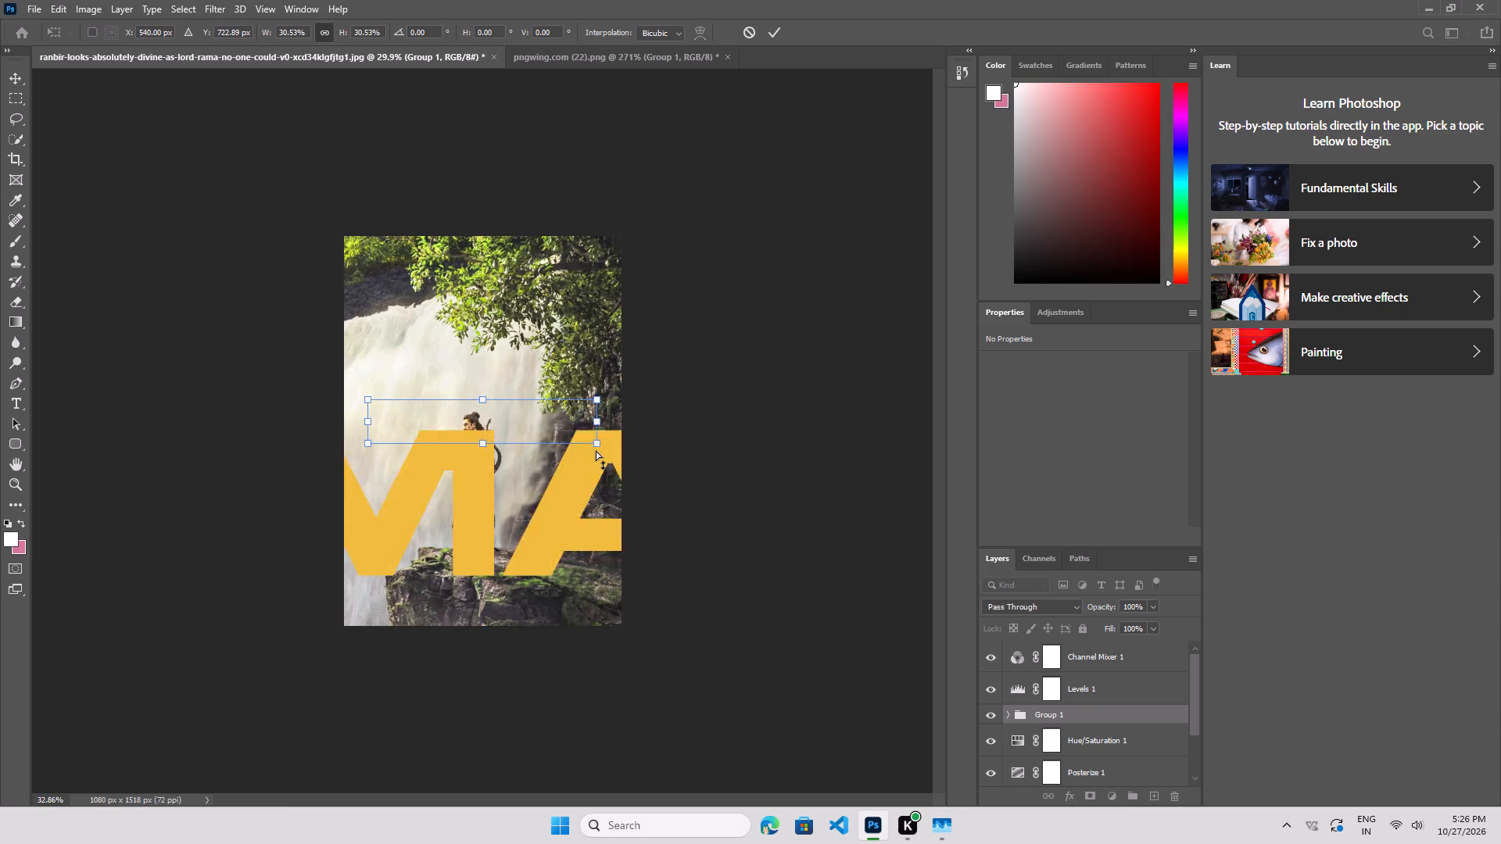
ctrl+alt+scroll(596, 451, up, 8)
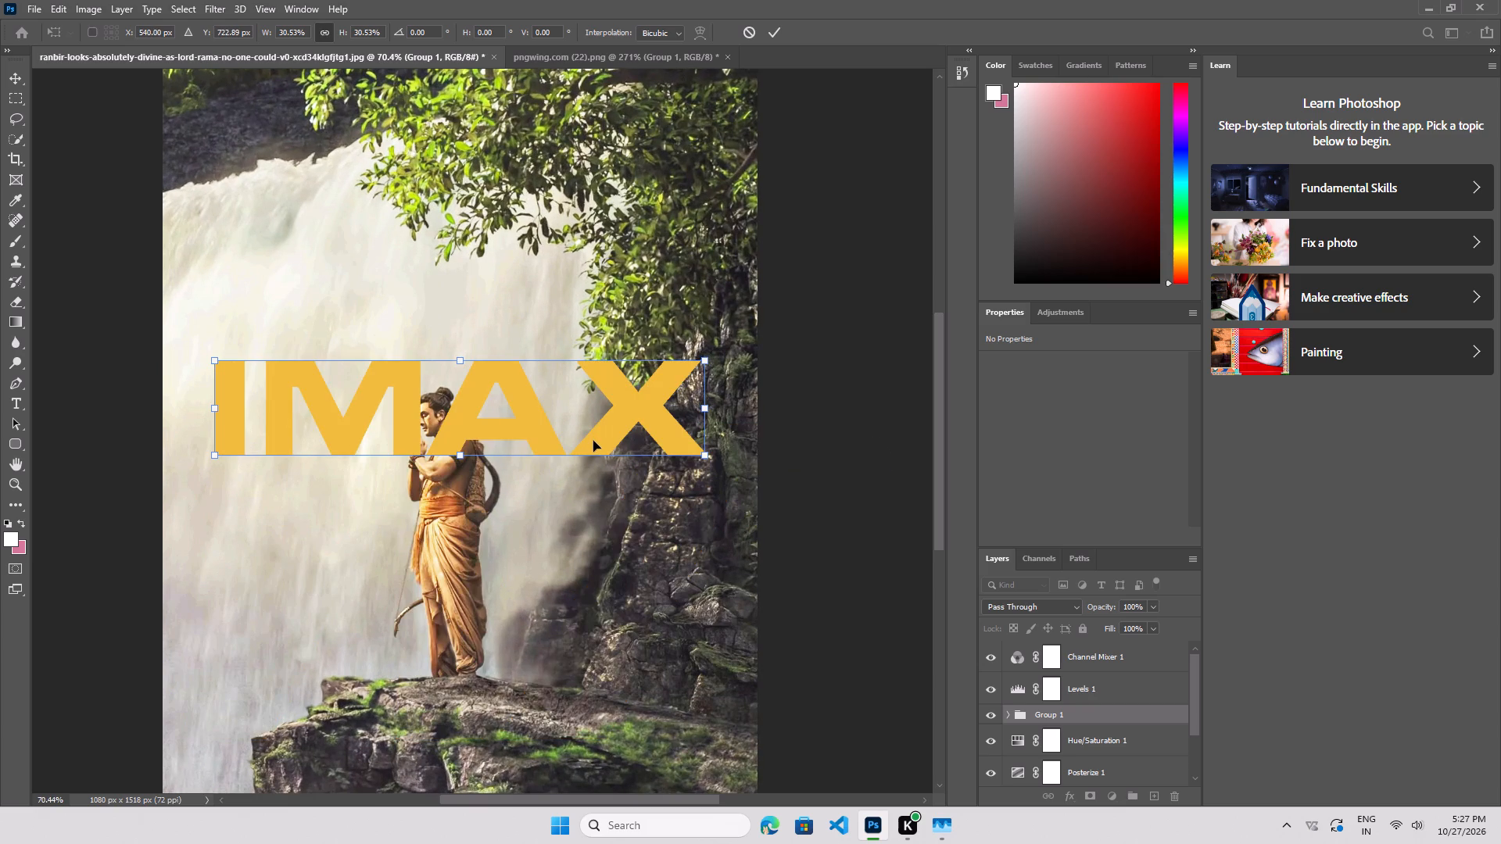
scroll(567, 435, up, 2)
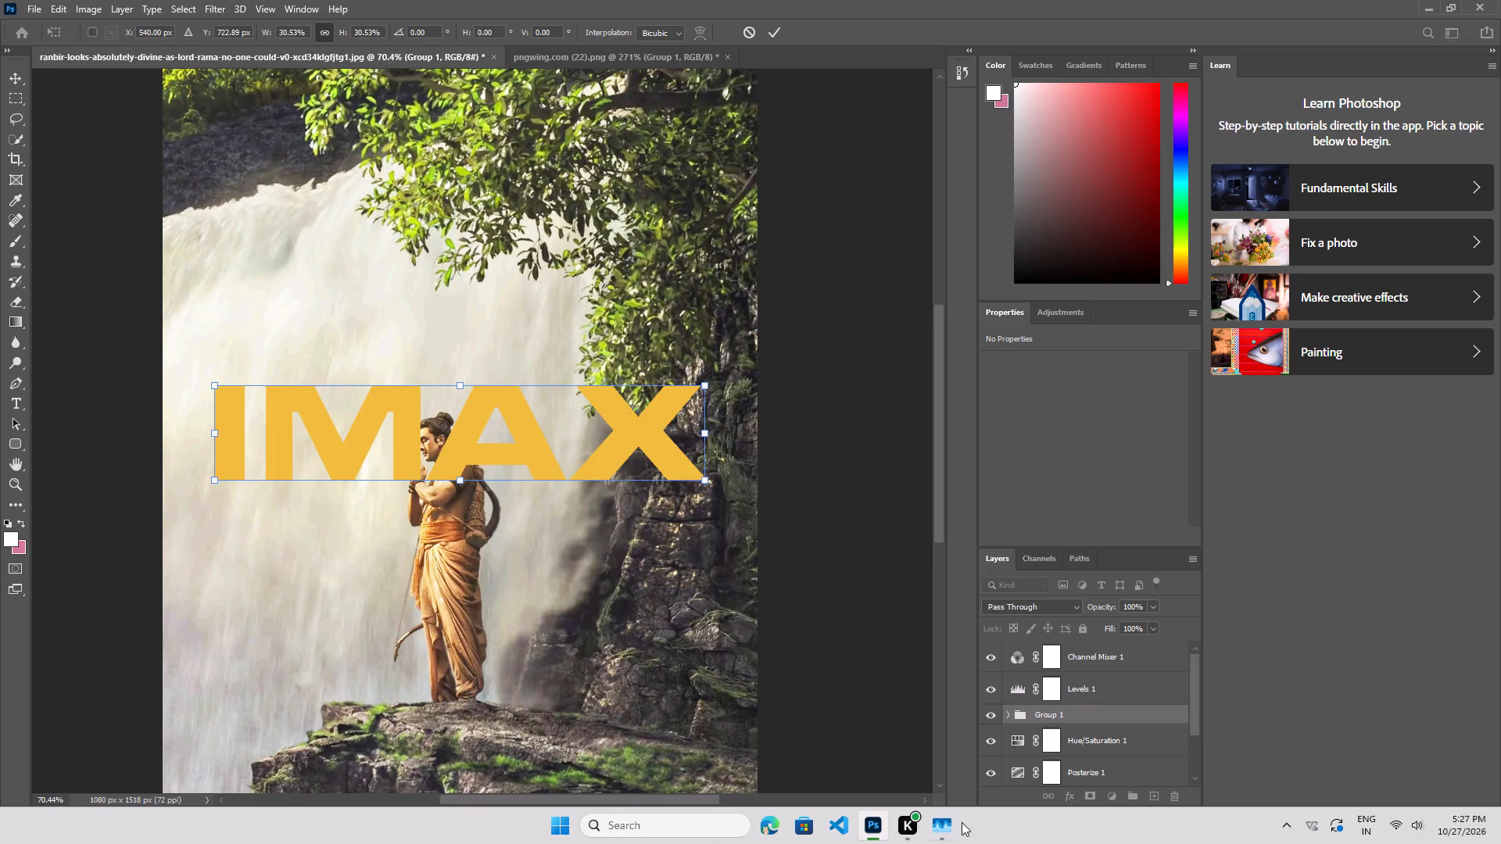
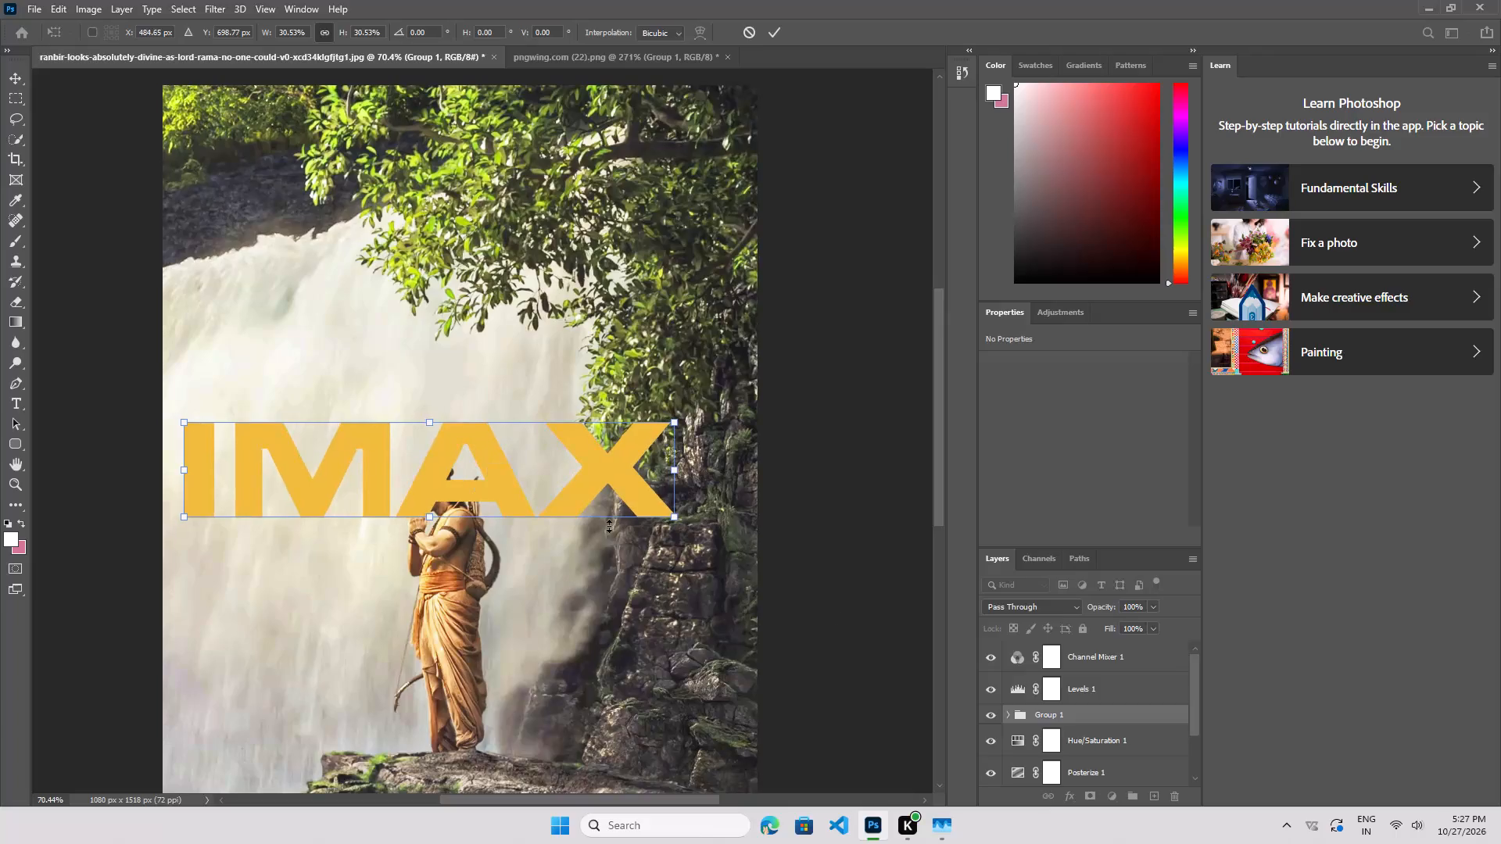
Apply the scaling and move the IMAX lettering about 56 px right and 9 px down, so the archer's face sits between M and A.
scroll(1167, 613, down, 2)
scroll(1133, 717, down, 7)
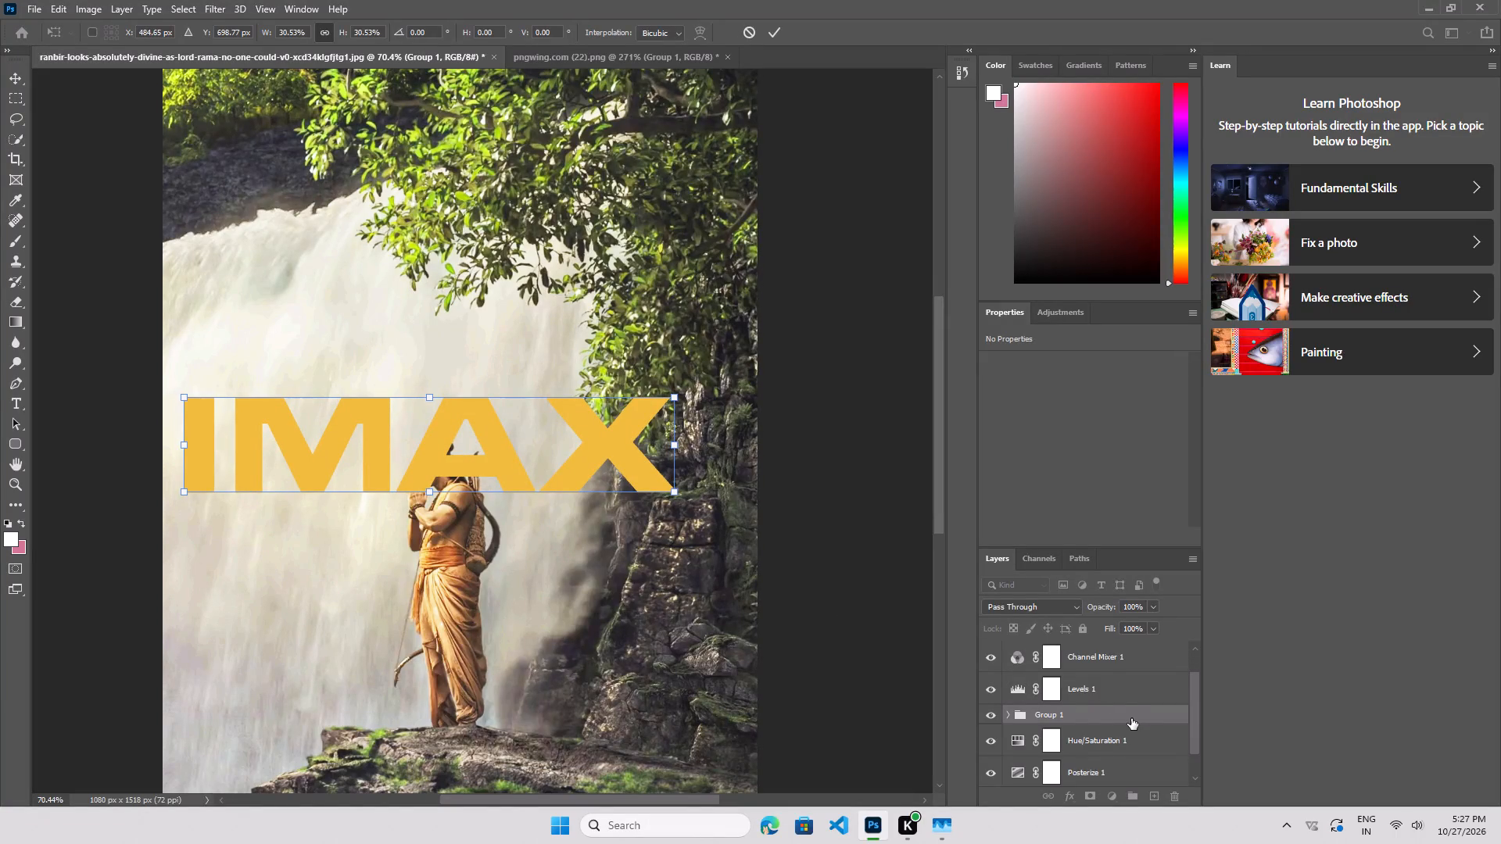
scroll(1114, 736, up, 3)
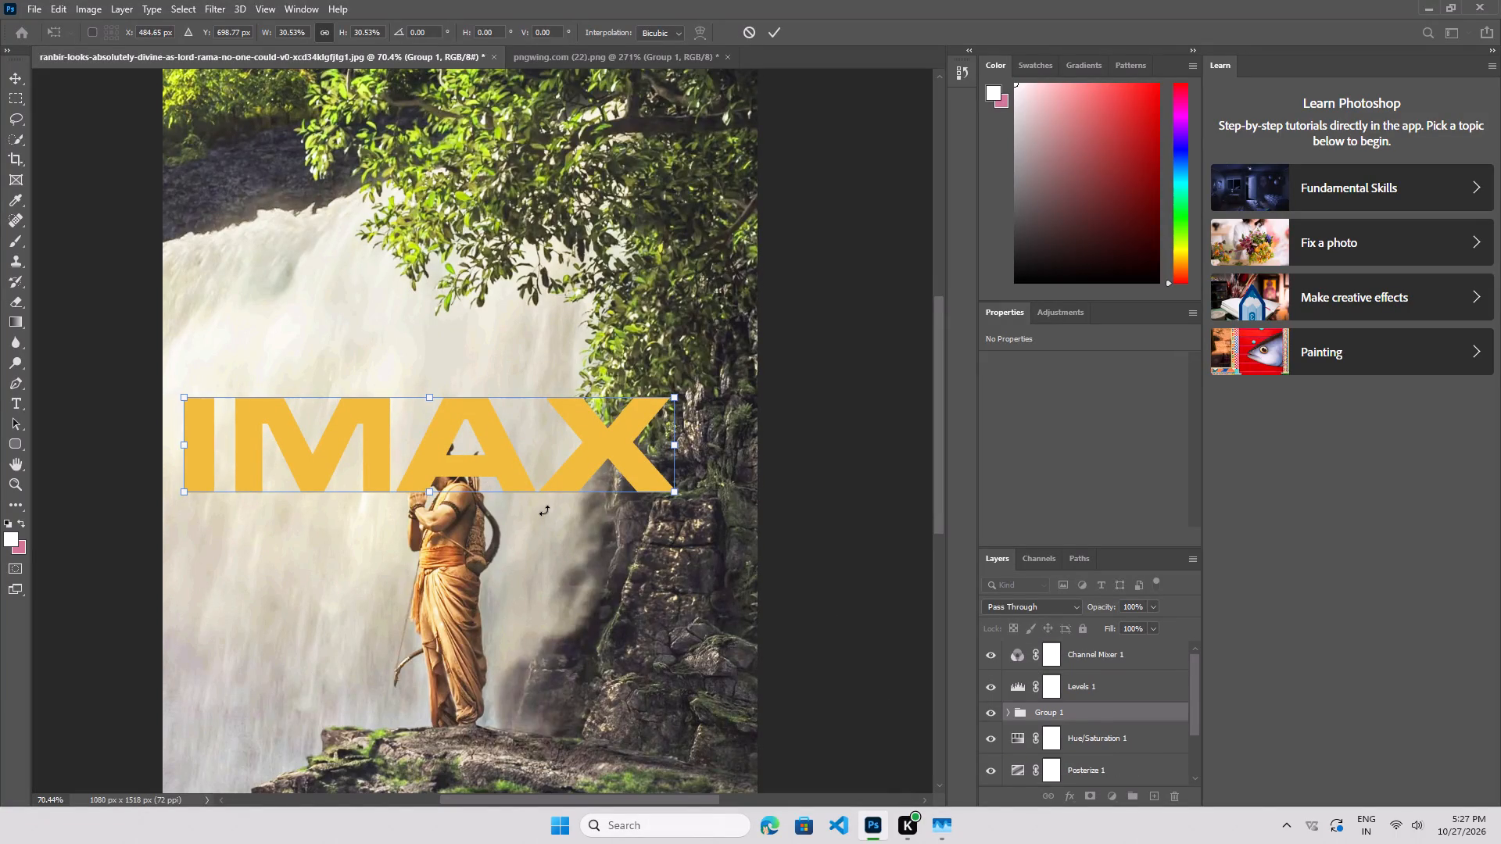
scroll(544, 510, down, 2)
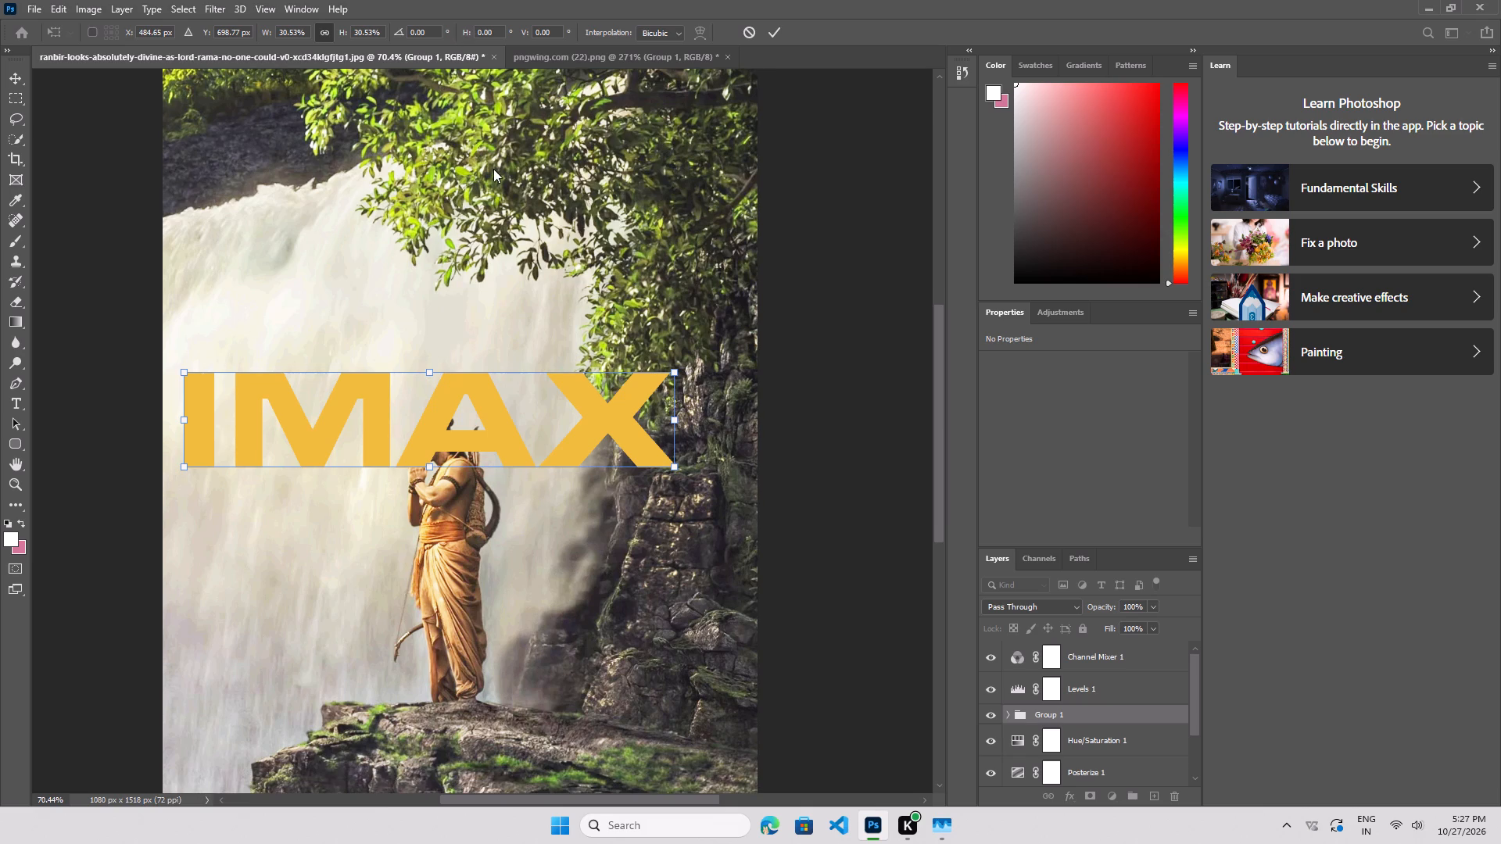
scroll(564, 341, down, 5)
click(776, 29)
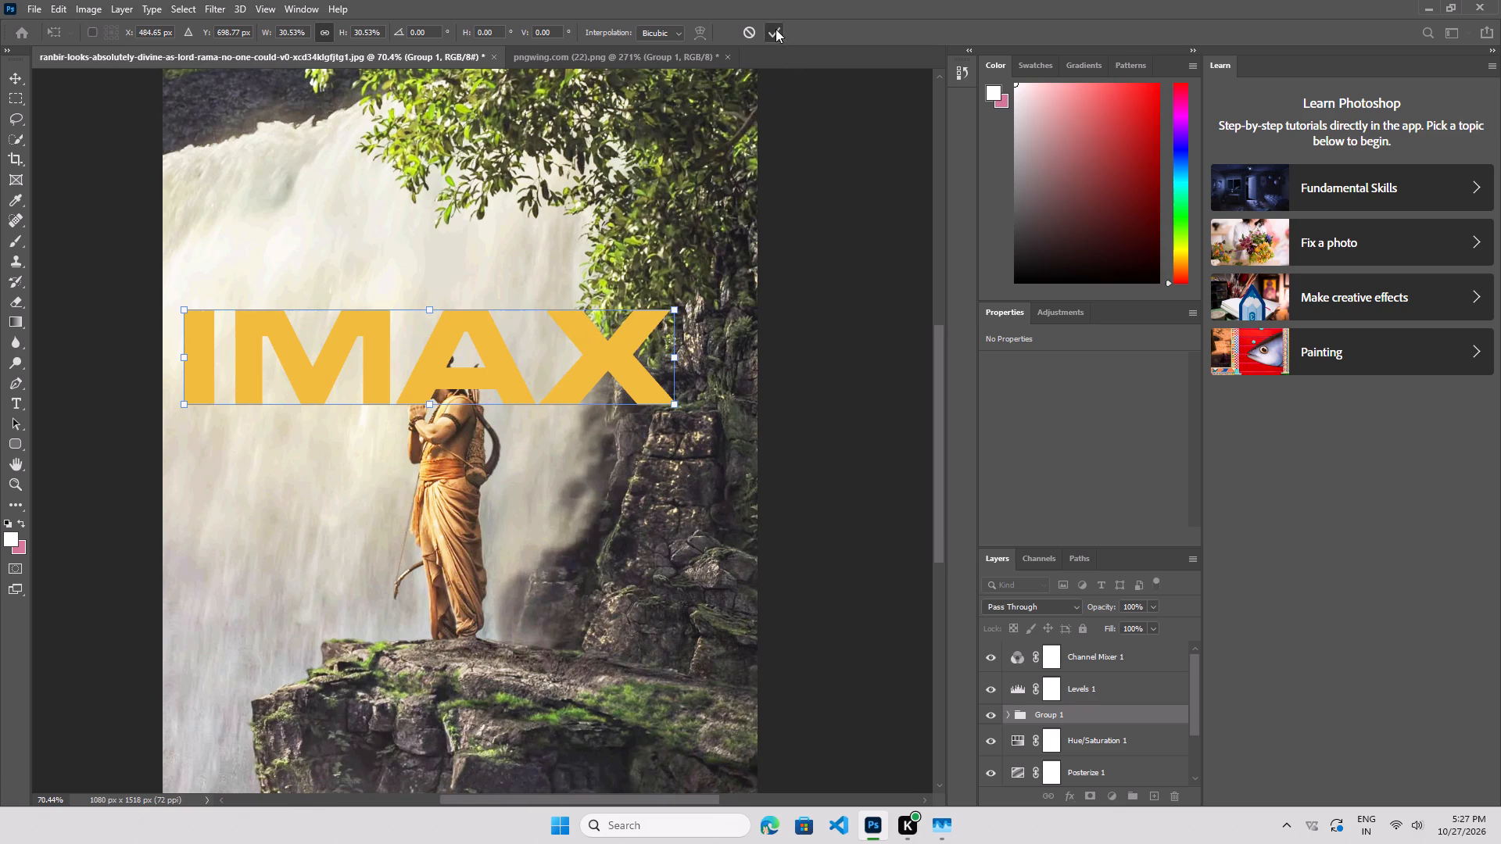
click(17, 80)
drag(603, 346, 639, 345)
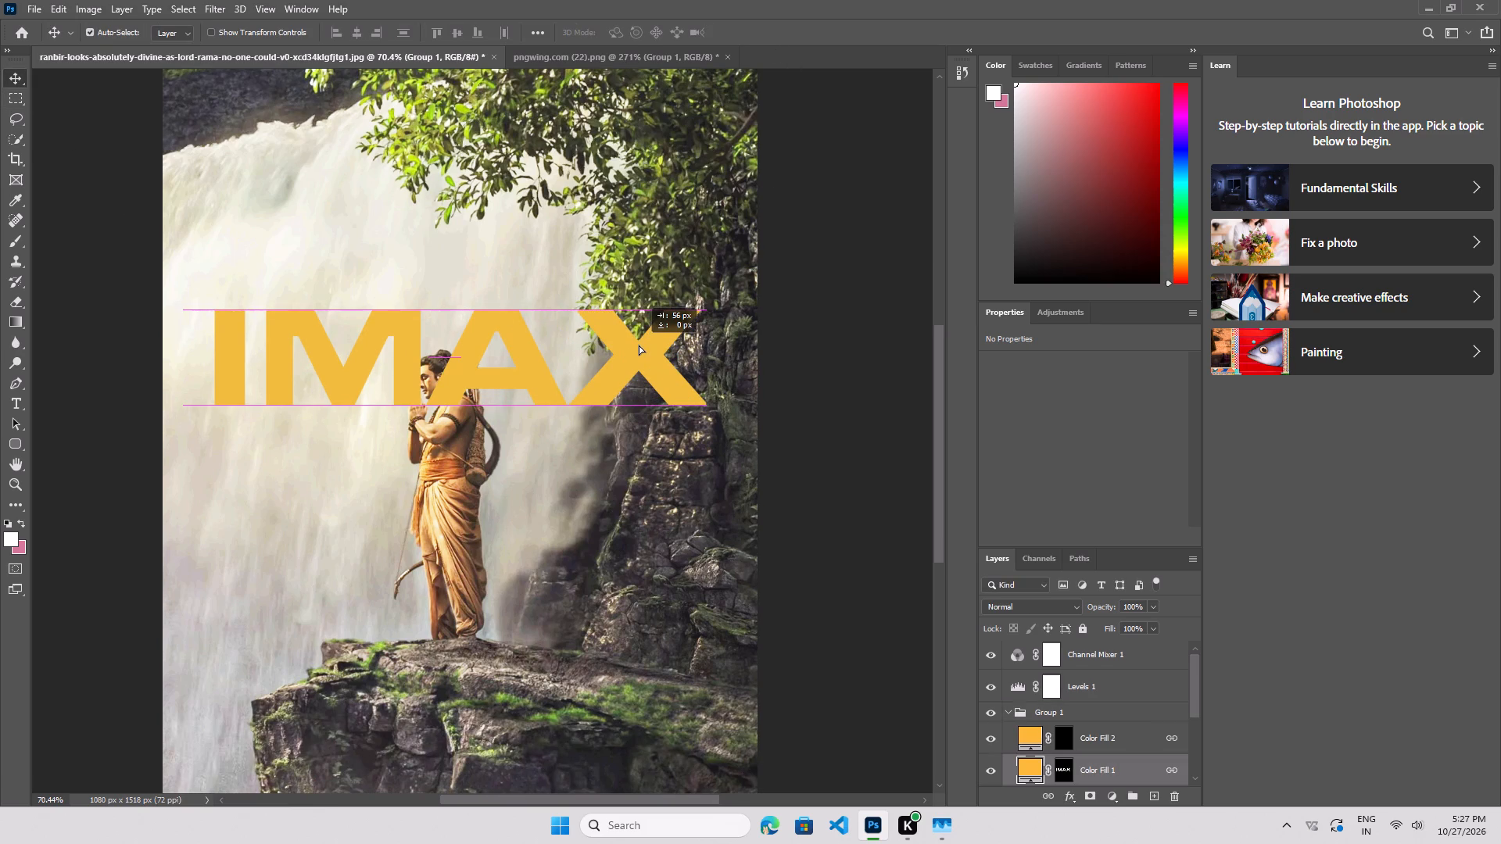
drag(639, 345, 622, 357)
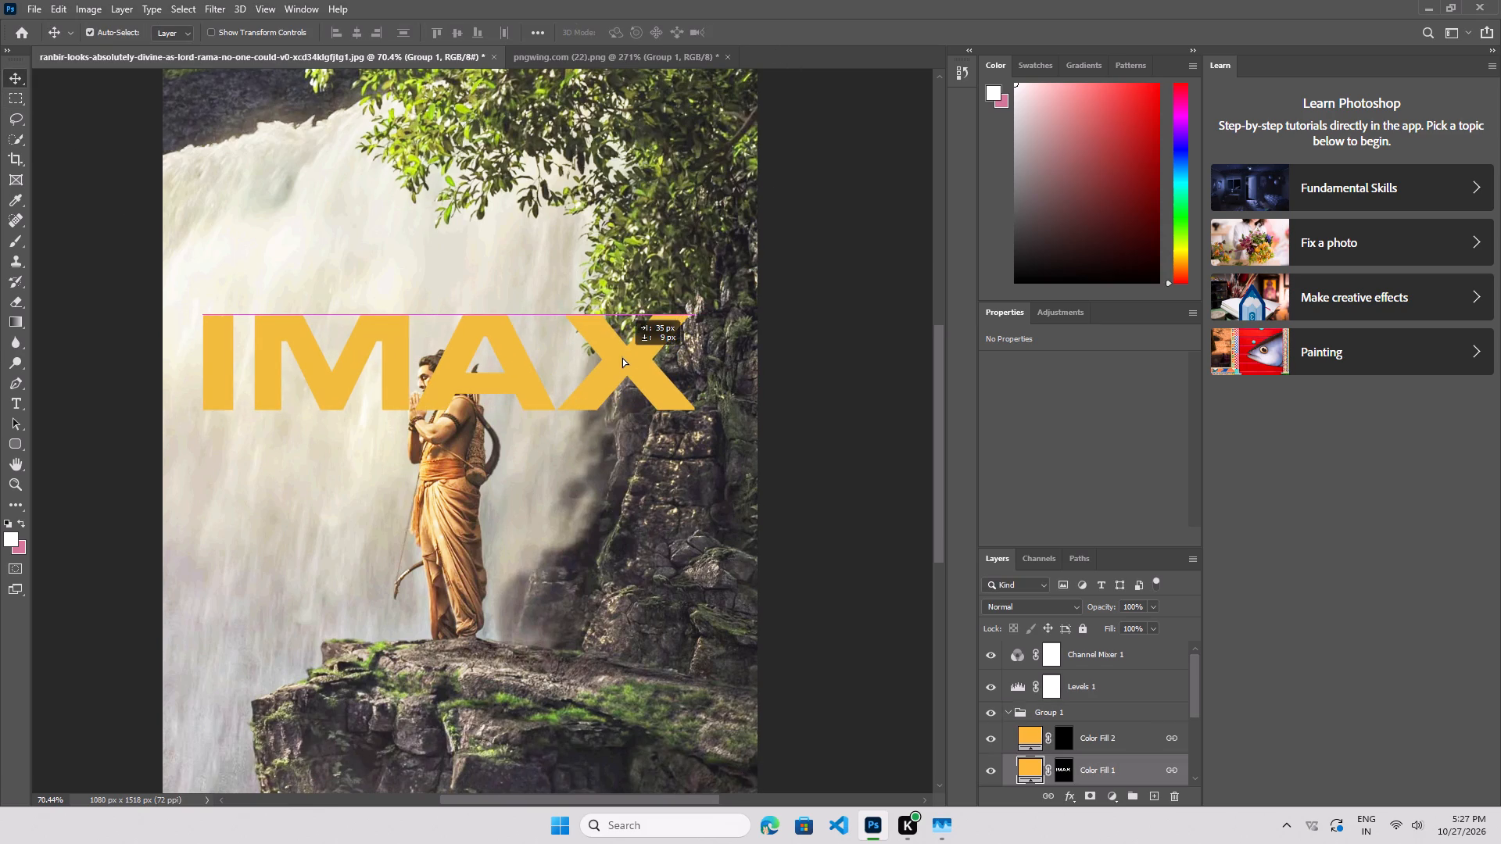
drag(622, 357, 628, 357)
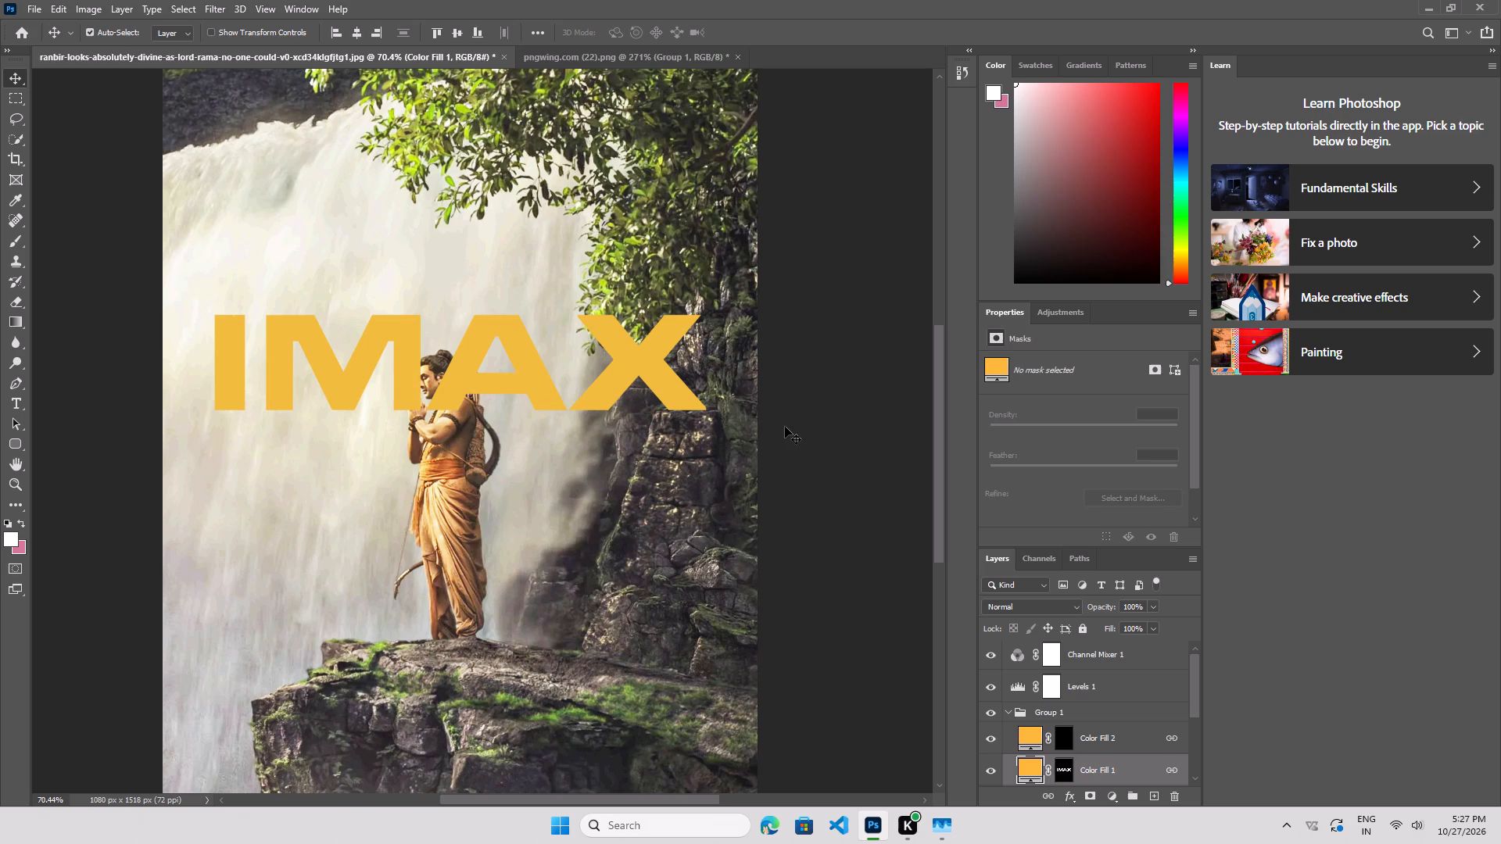
Rasterize the Color Fill 1 layer of the IMAX lettering so the Eraser can work on it.
ctrl+alt+scroll(0, 180, up, 8)
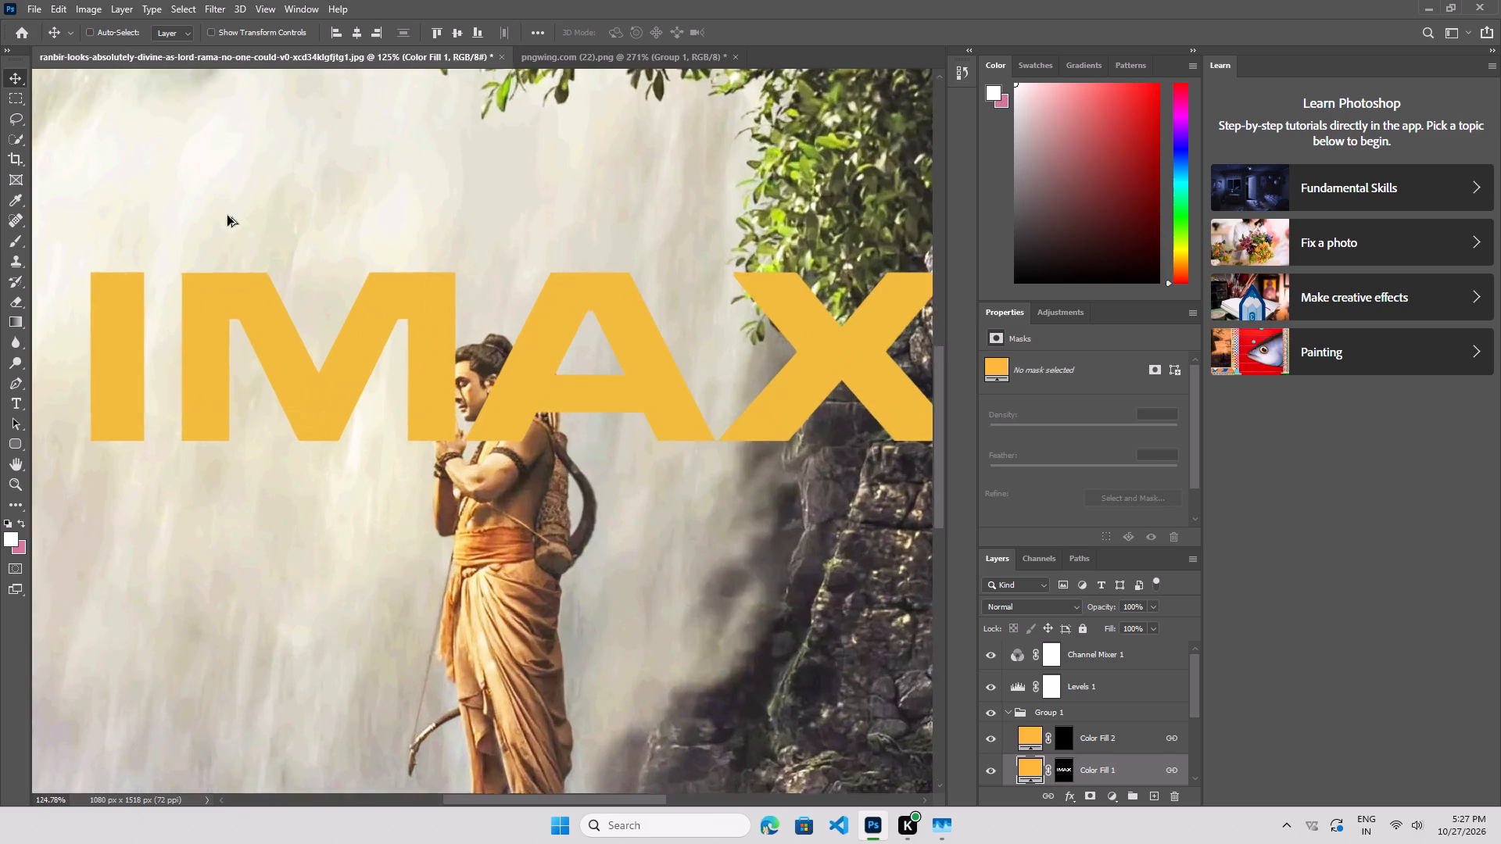
ctrl+alt+scroll(227, 216, up, 3)
ctrl+alt+scroll(602, 395, up, 6)
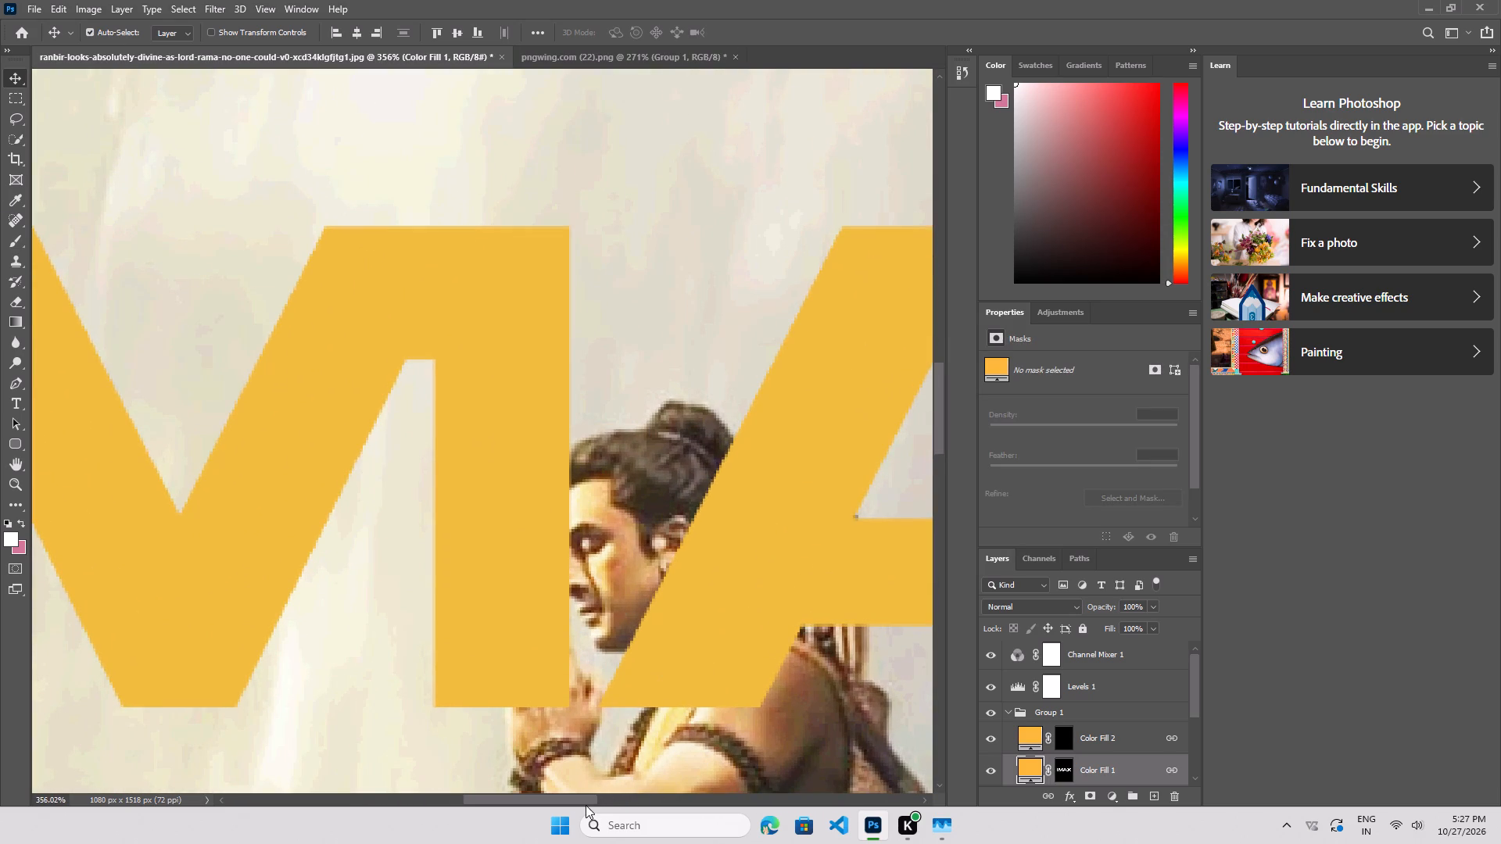
drag(584, 804, 629, 799)
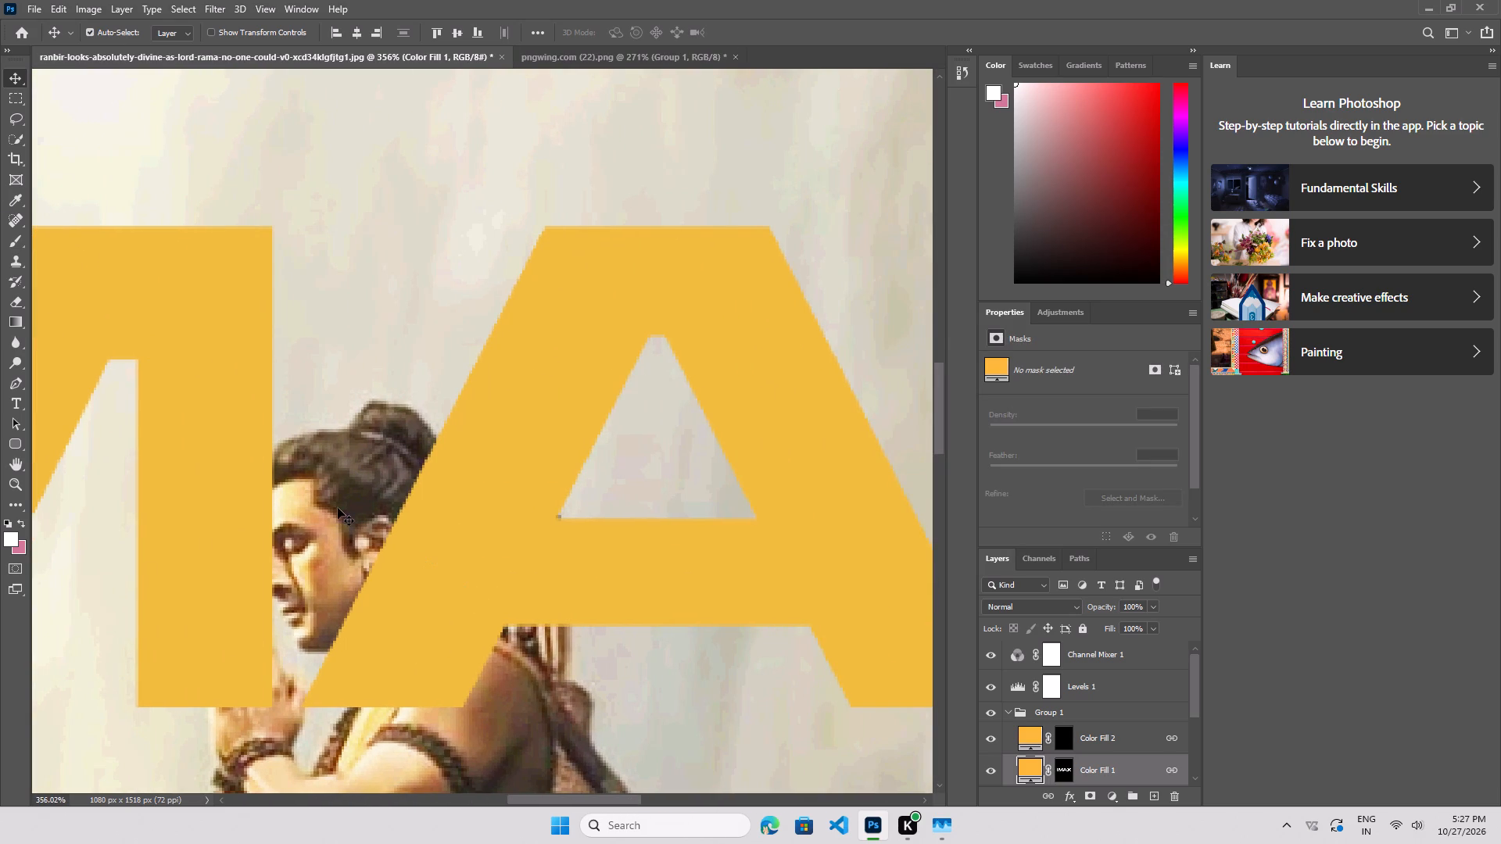
click(12, 305)
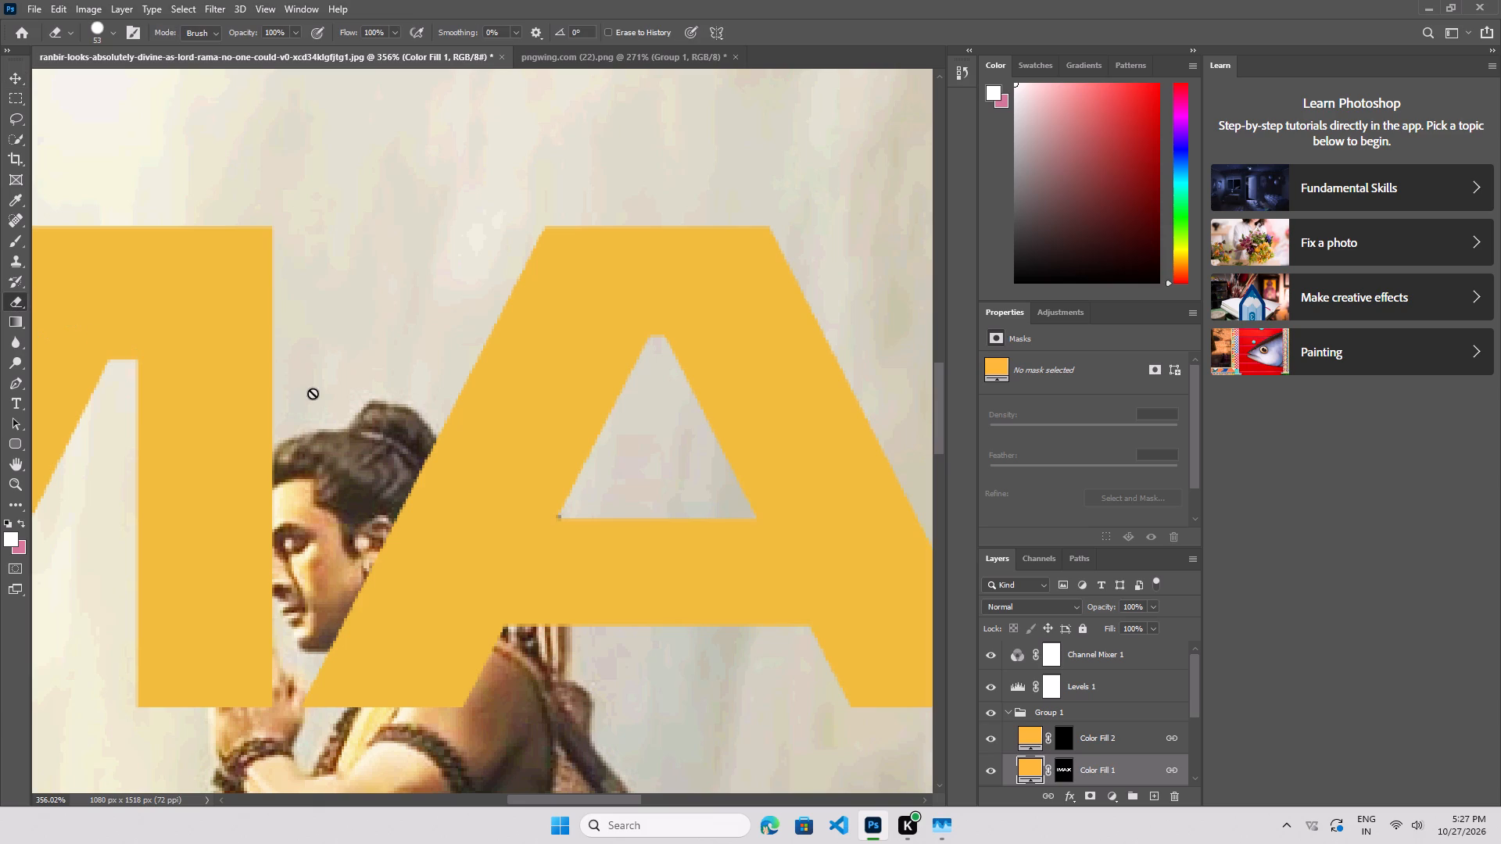
click(1125, 741)
click(1130, 765)
click(460, 452)
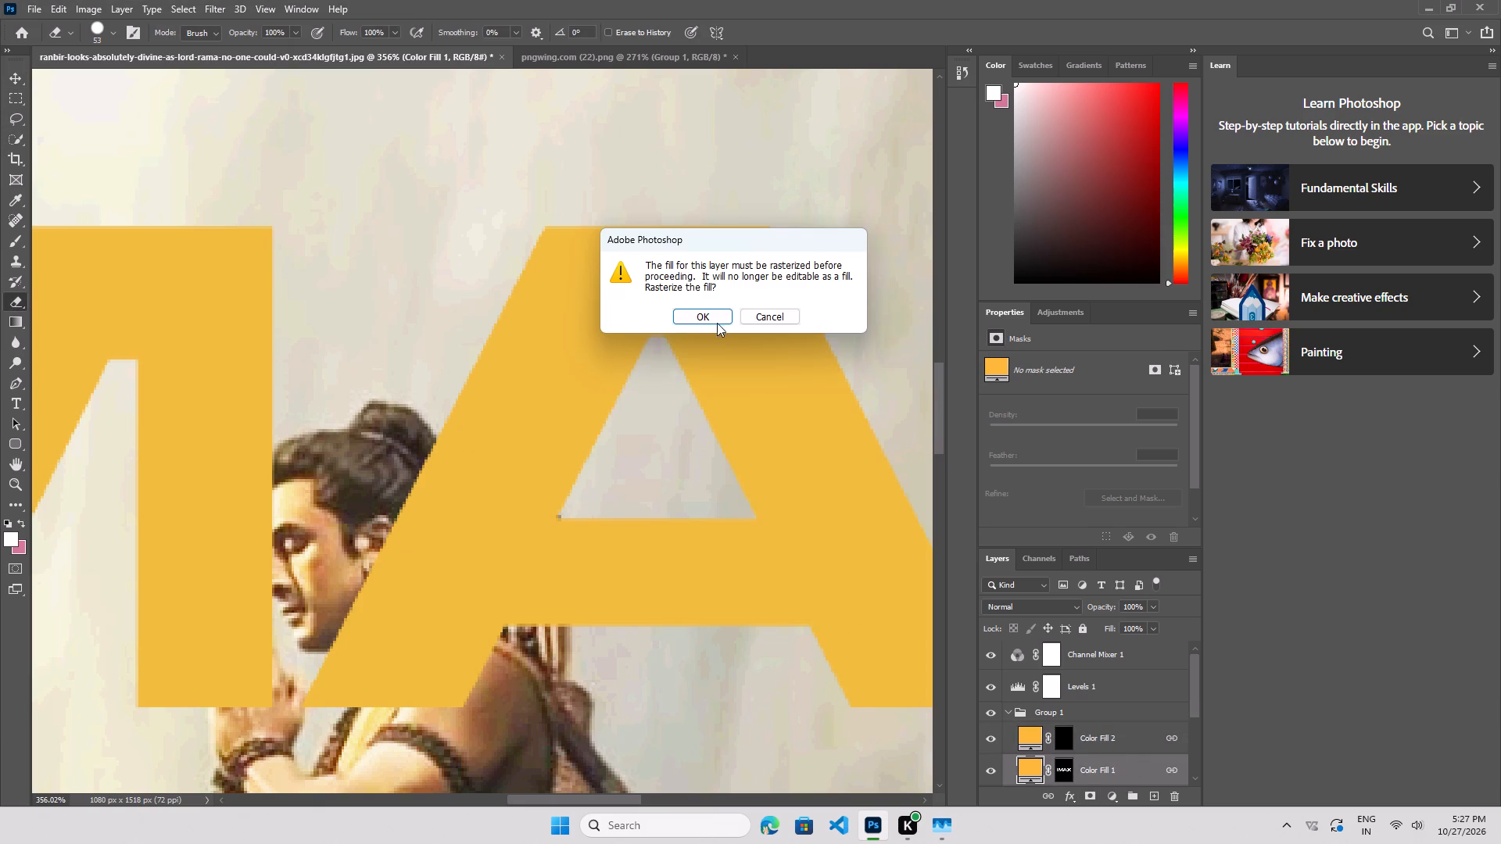
click(717, 321)
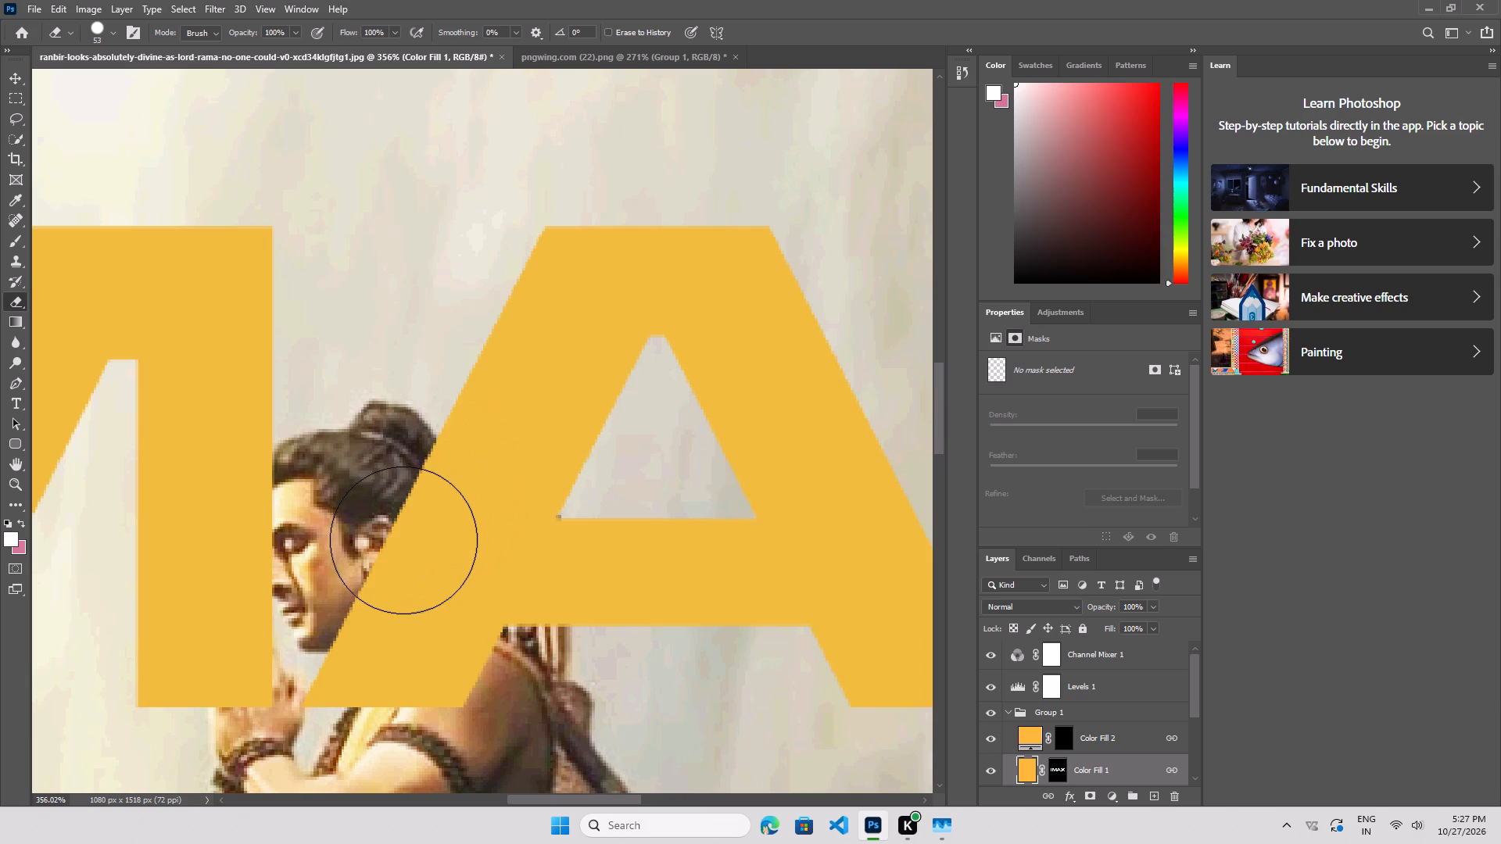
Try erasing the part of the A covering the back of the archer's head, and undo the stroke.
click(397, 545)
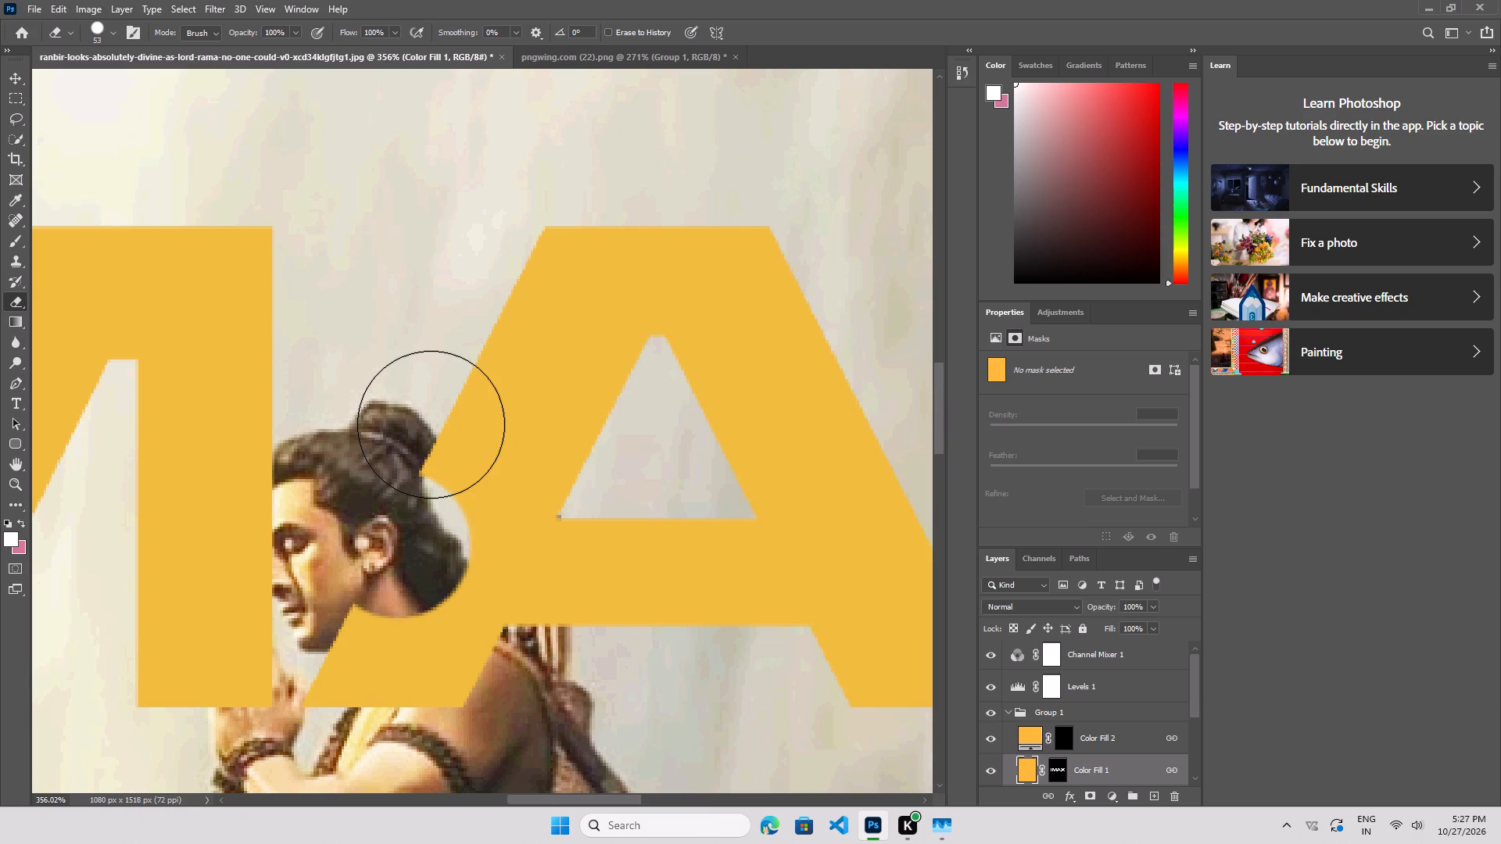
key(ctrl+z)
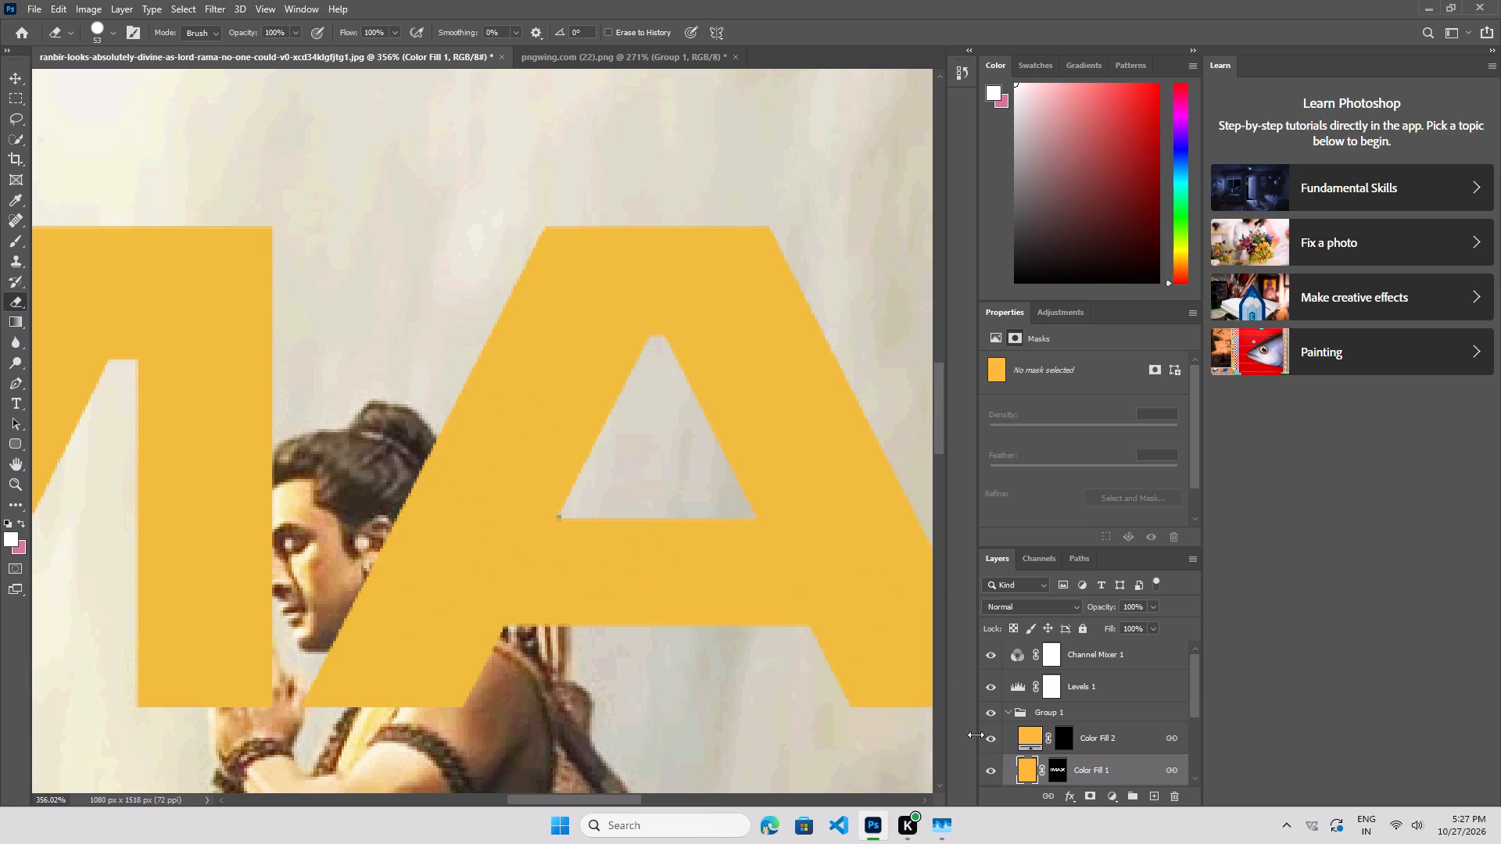
Toggle the visibility of Color Fill 1 and Color Fill 2 to compare them, leaving only Color Fill 2 hidden.
click(994, 747)
click(994, 773)
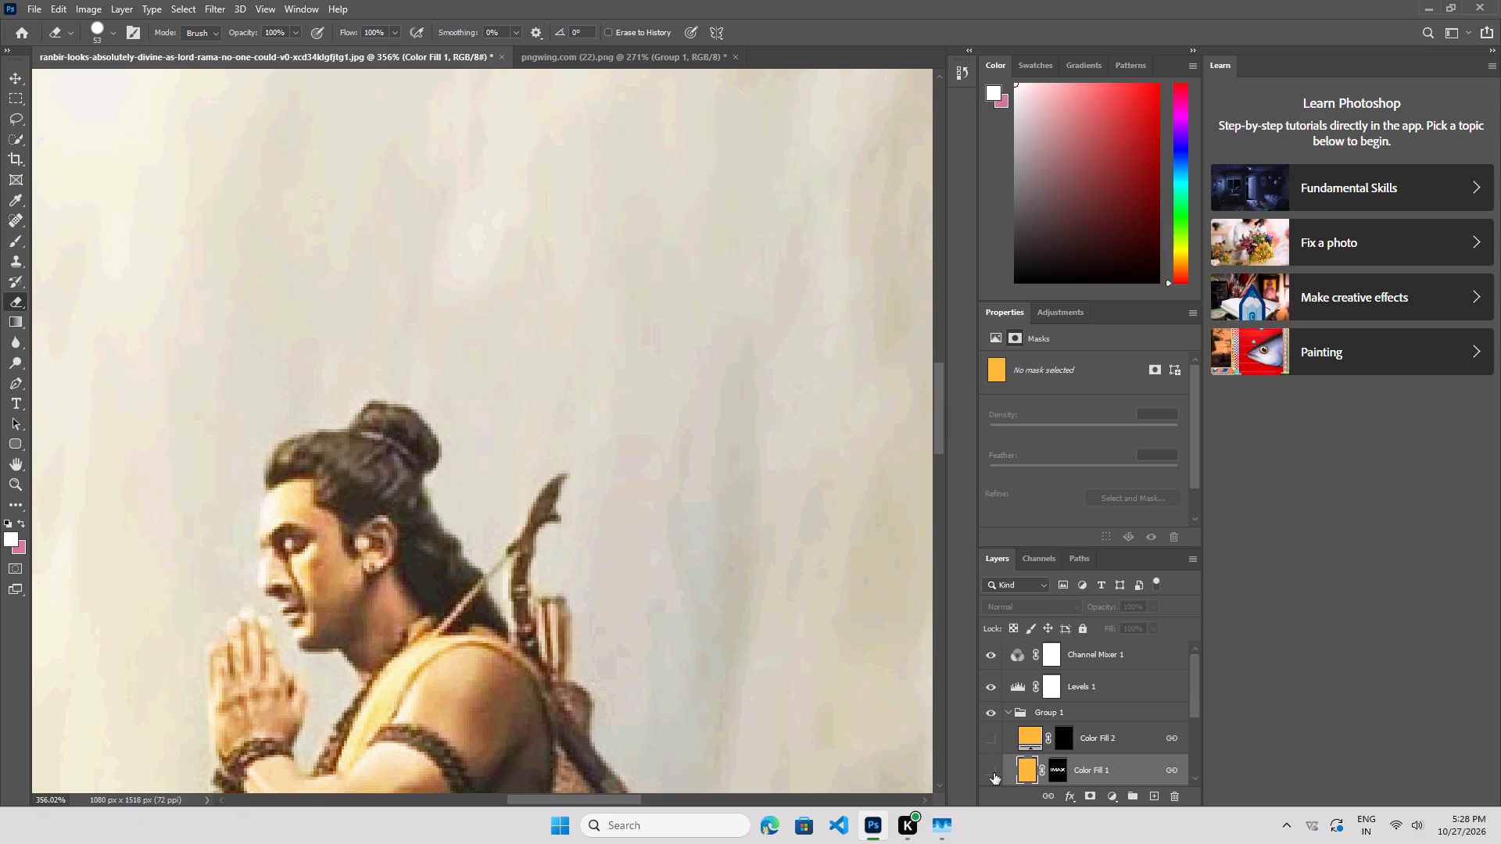
click(994, 773)
click(991, 735)
click(993, 766)
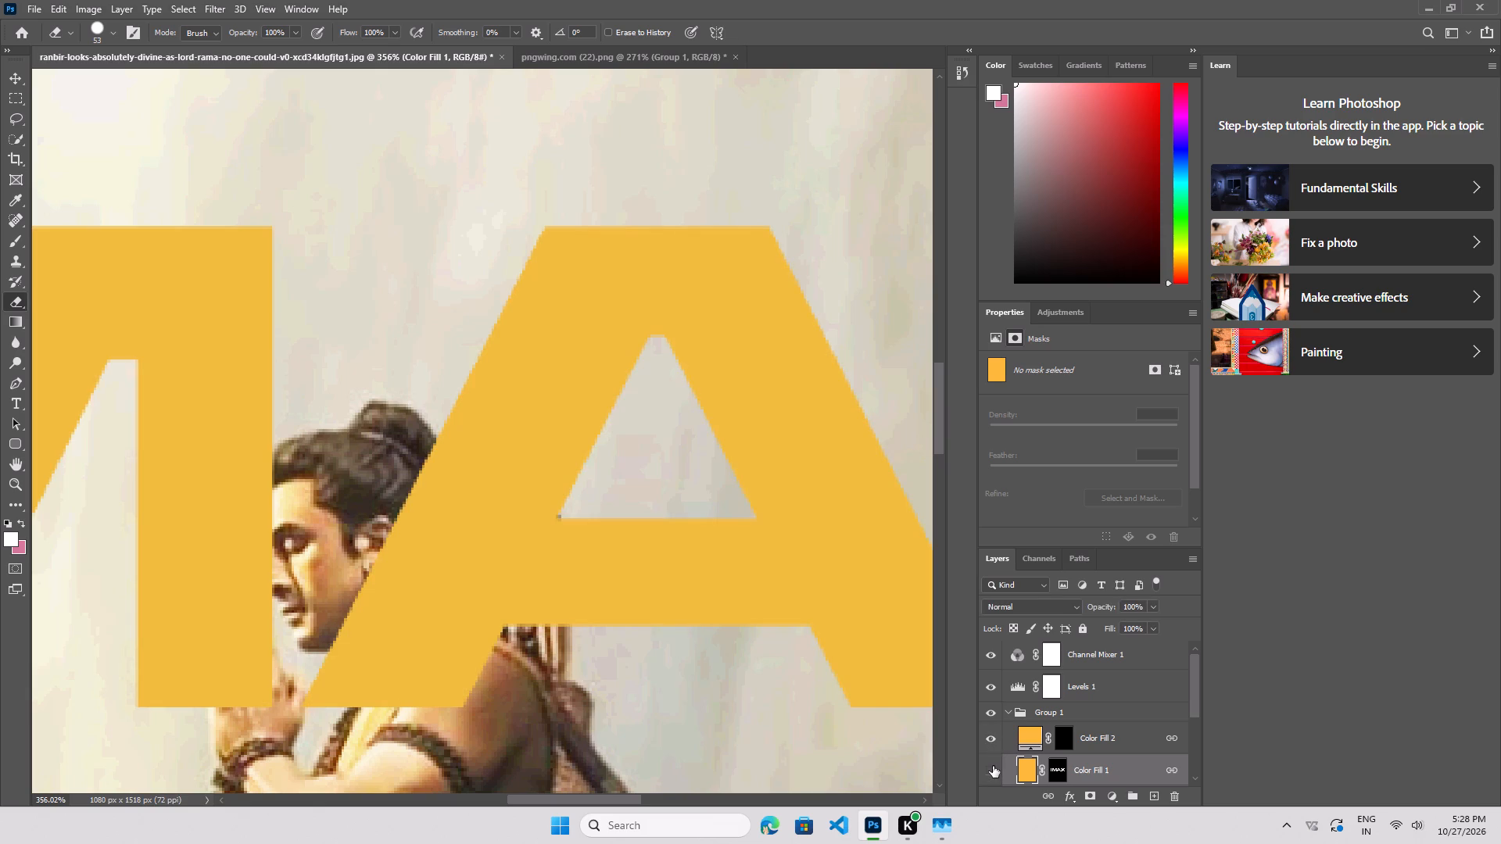
click(993, 767)
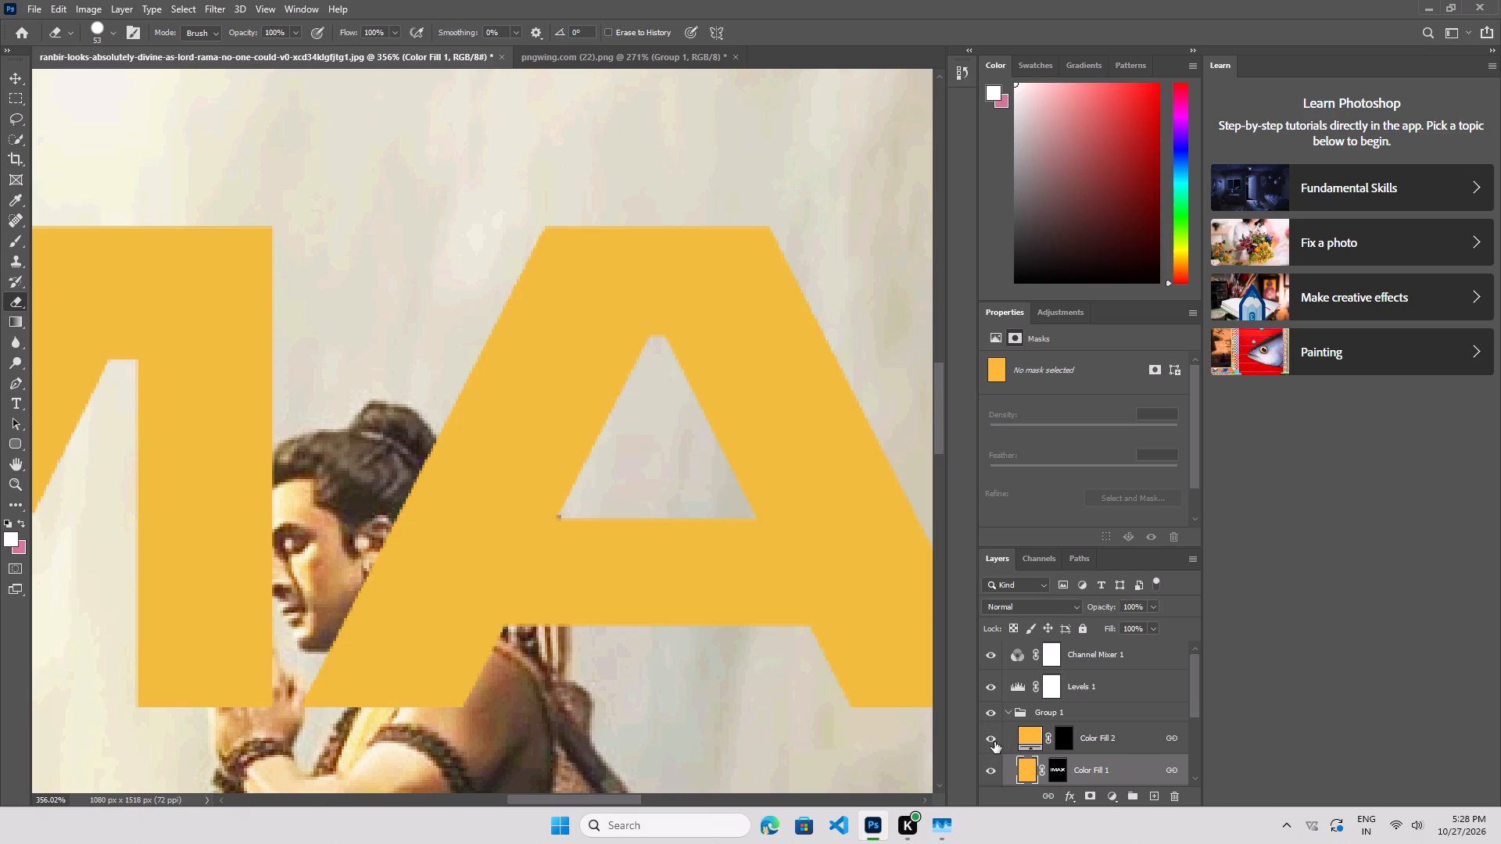
click(994, 742)
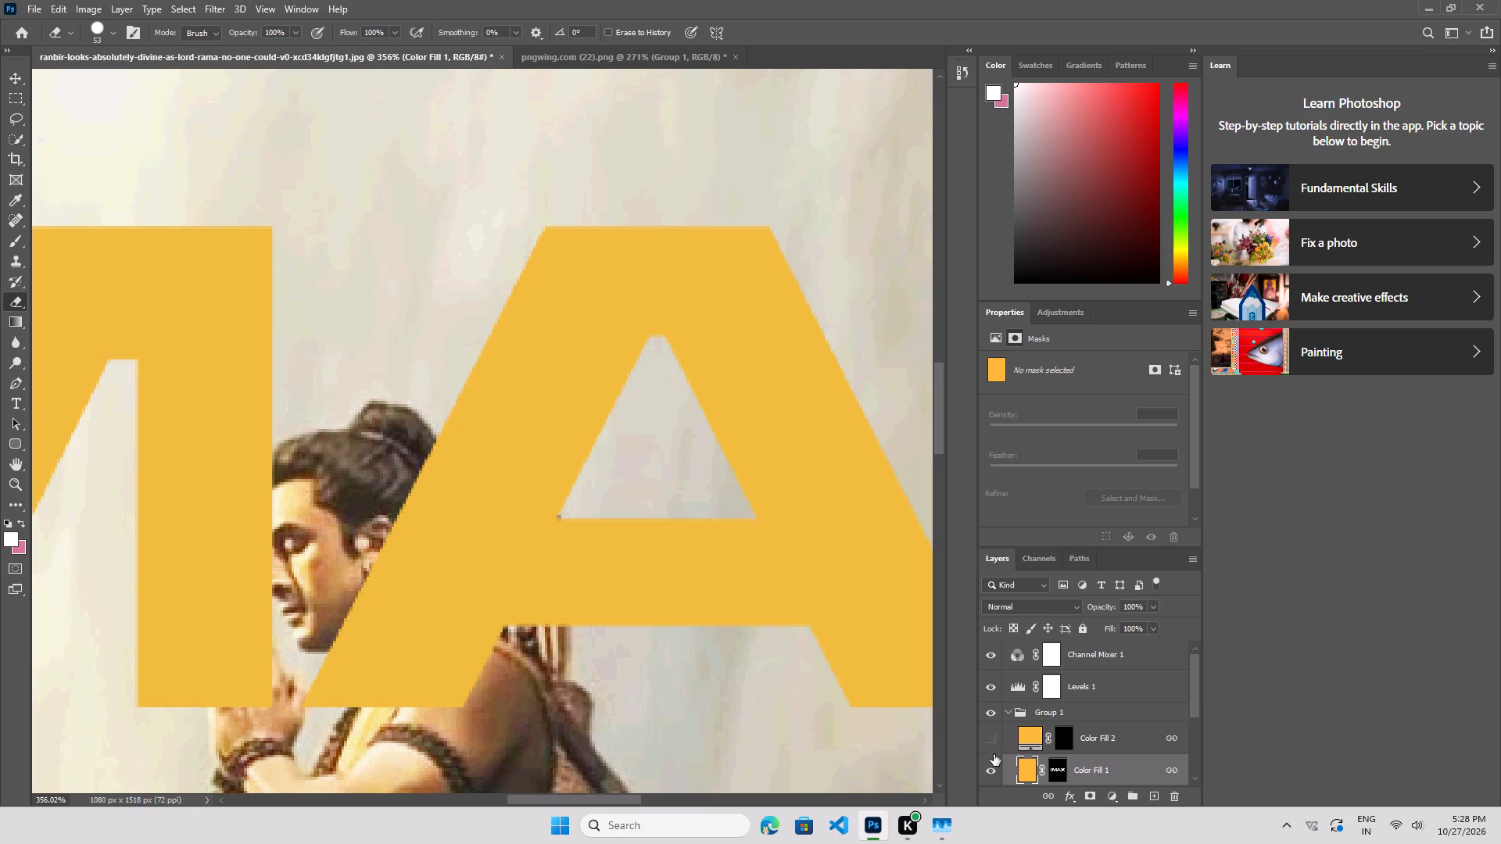
click(994, 773)
click(994, 773)
Lower the fill of the Color Fill 1 layer to 70% so the archer shows through the lettering.
click(1152, 627)
click(1137, 645)
scroll(420, 558, down, 3)
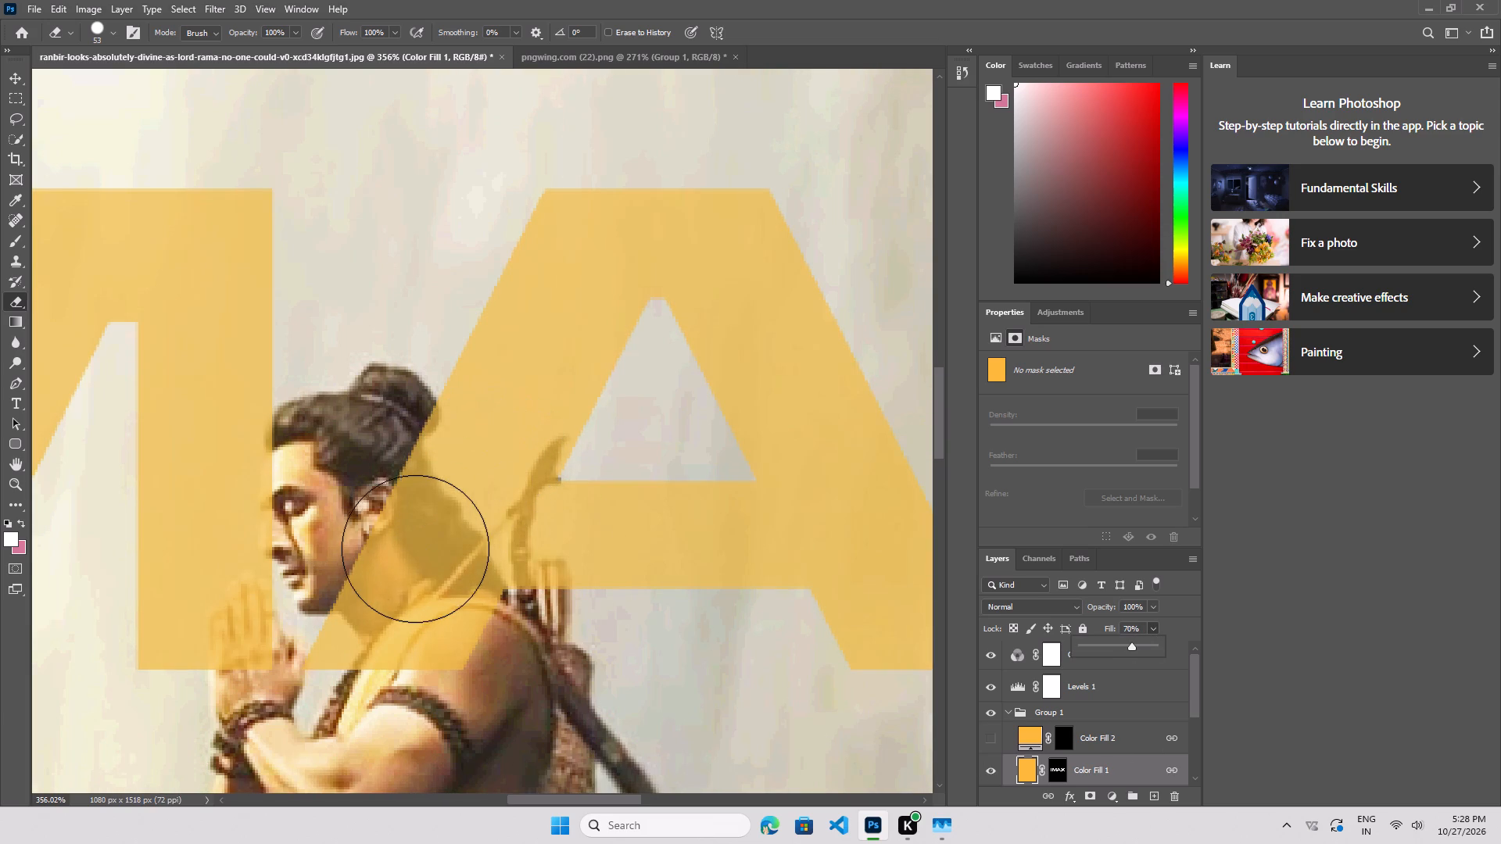
click(403, 559)
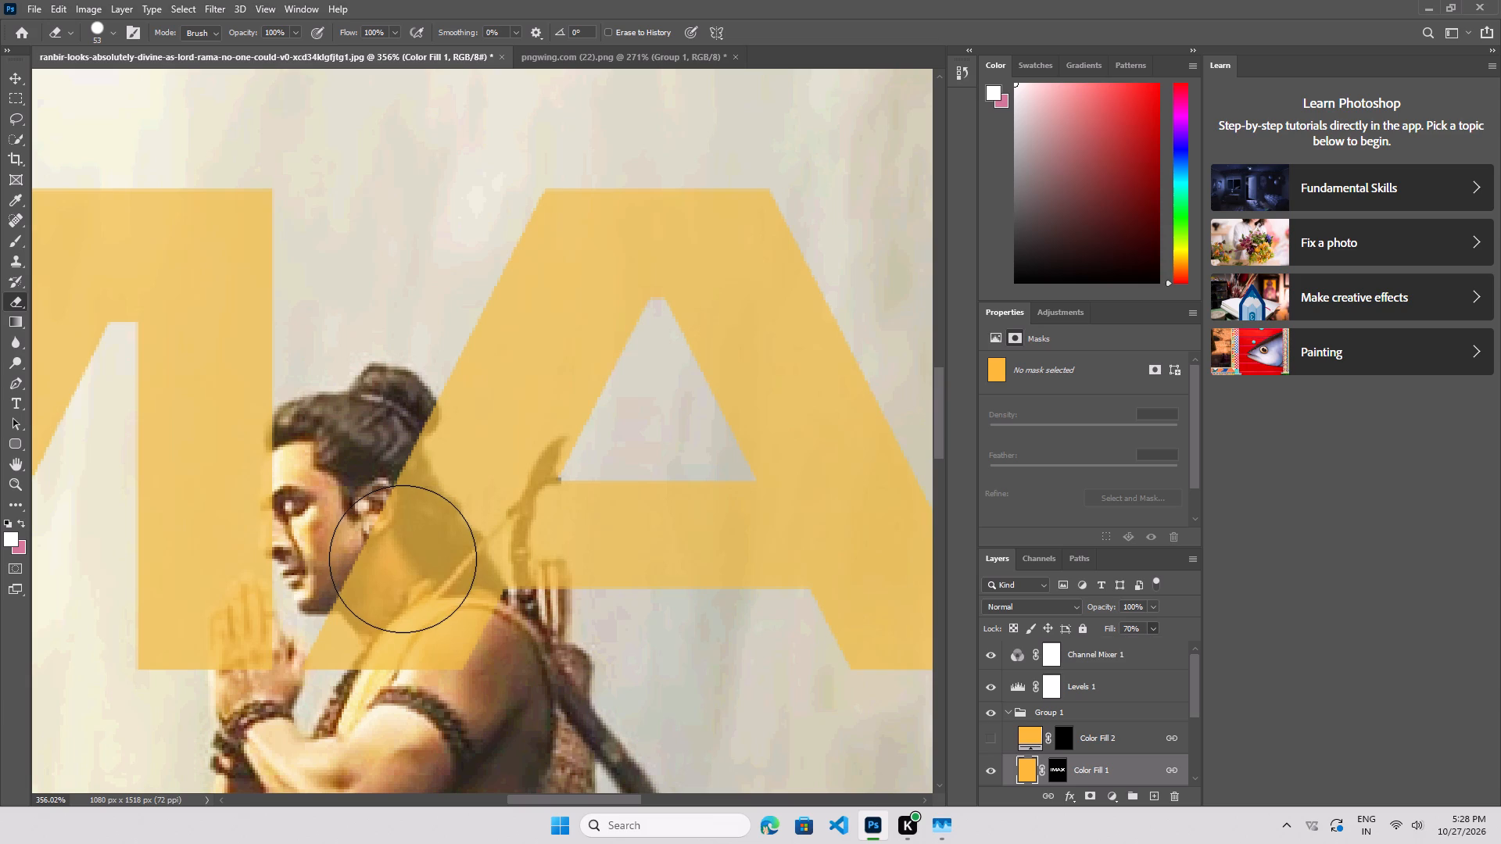
Erase the lower-left part of the A where it covers the archer's hair, neck and shoulder.
click(371, 524)
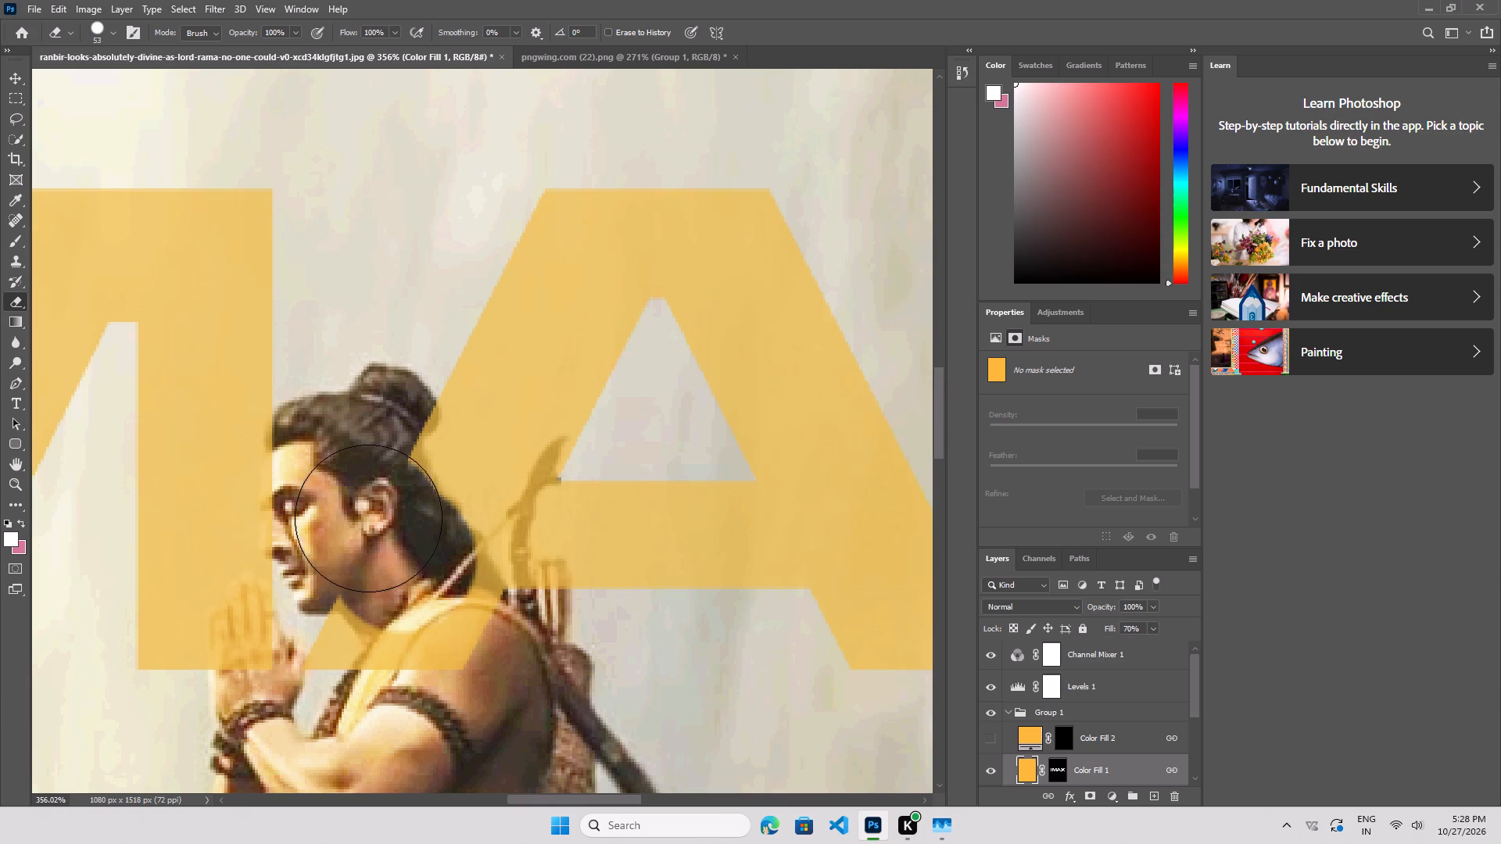
click(364, 502)
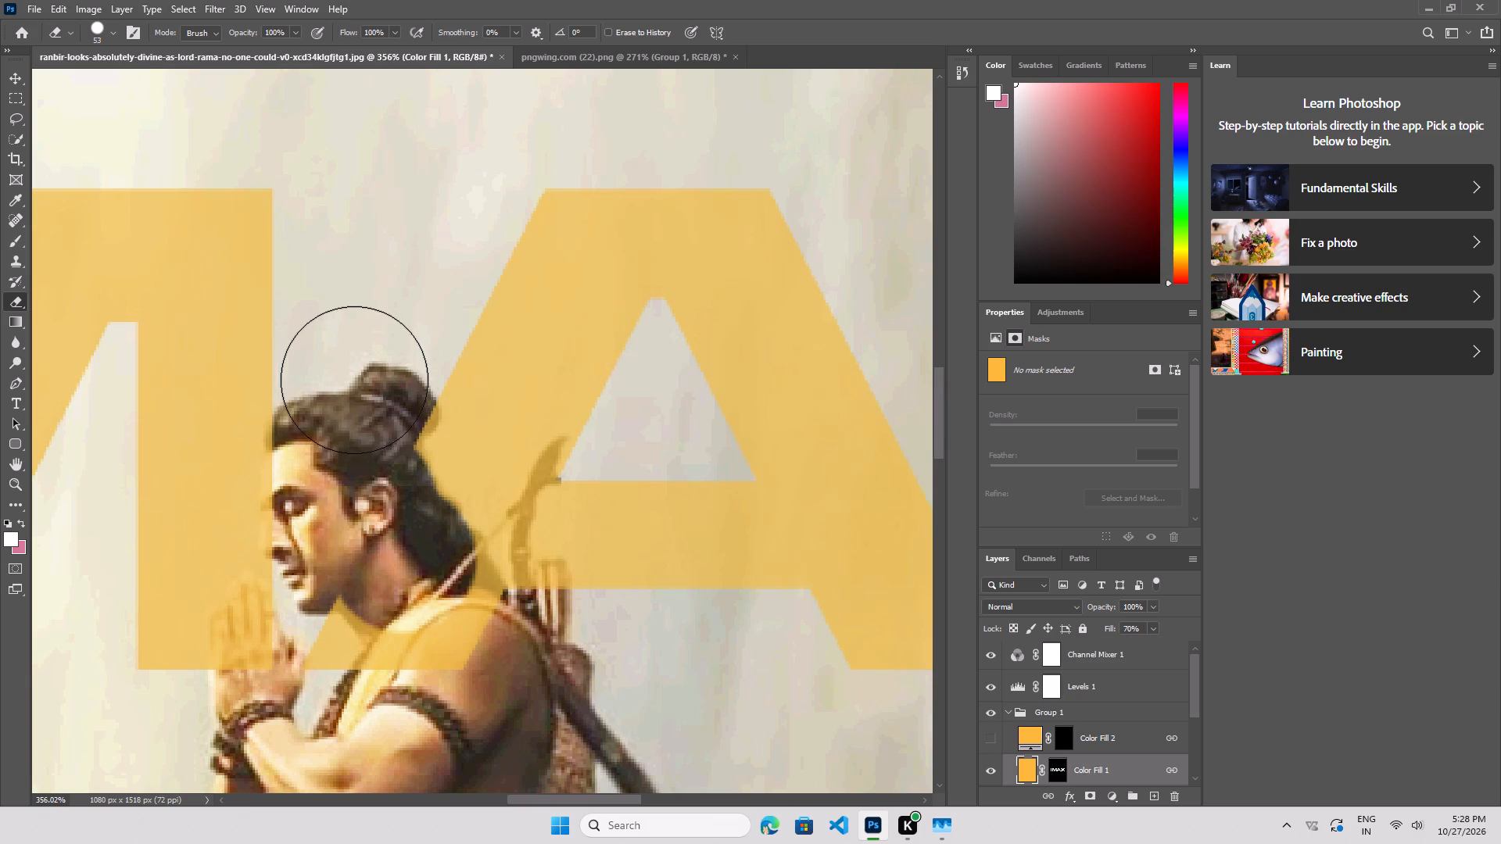
scroll(415, 592, down, 4)
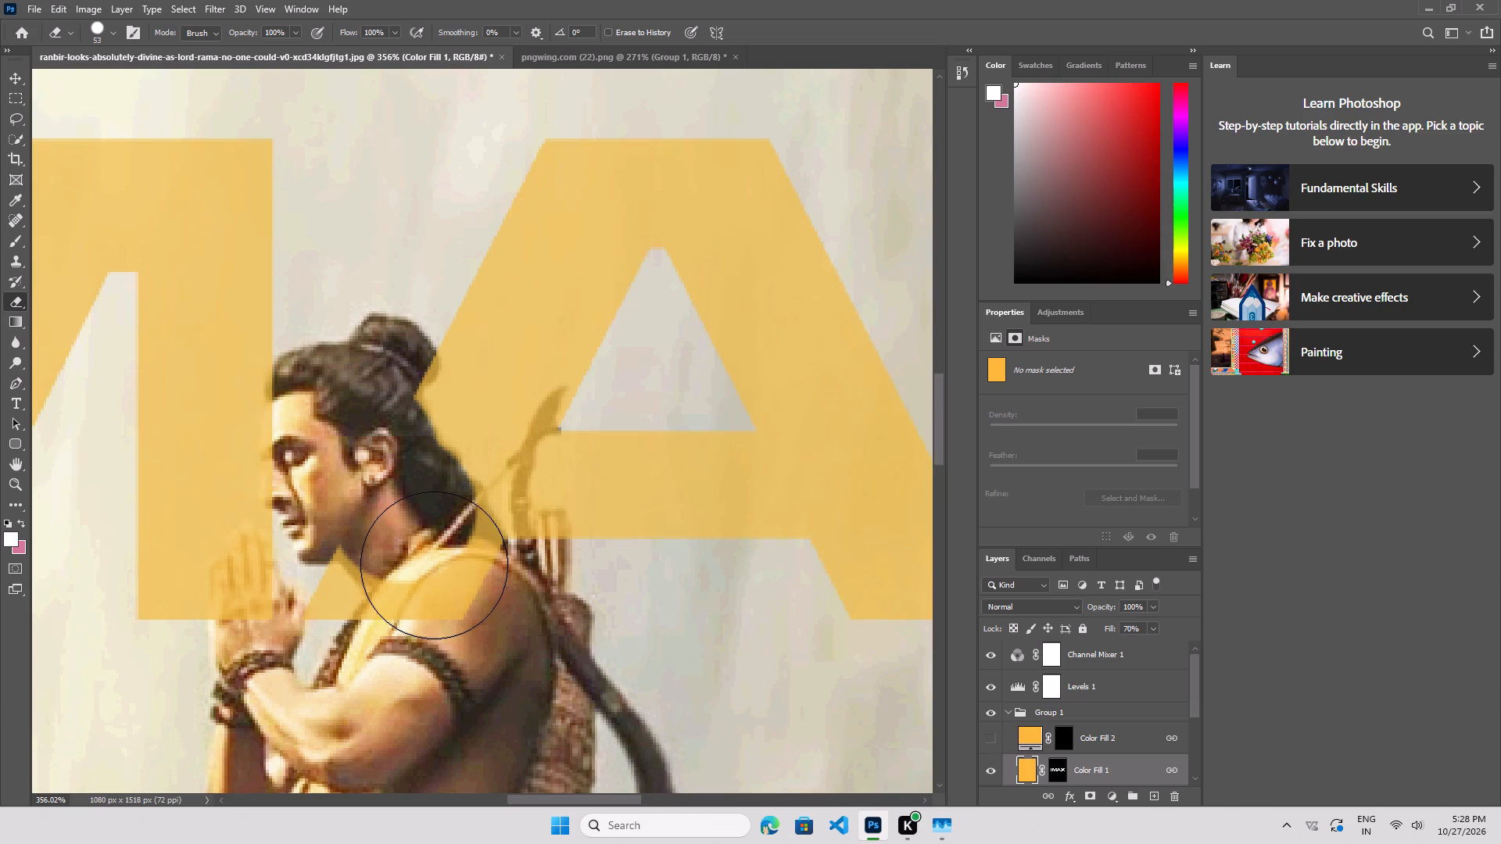
click(434, 565)
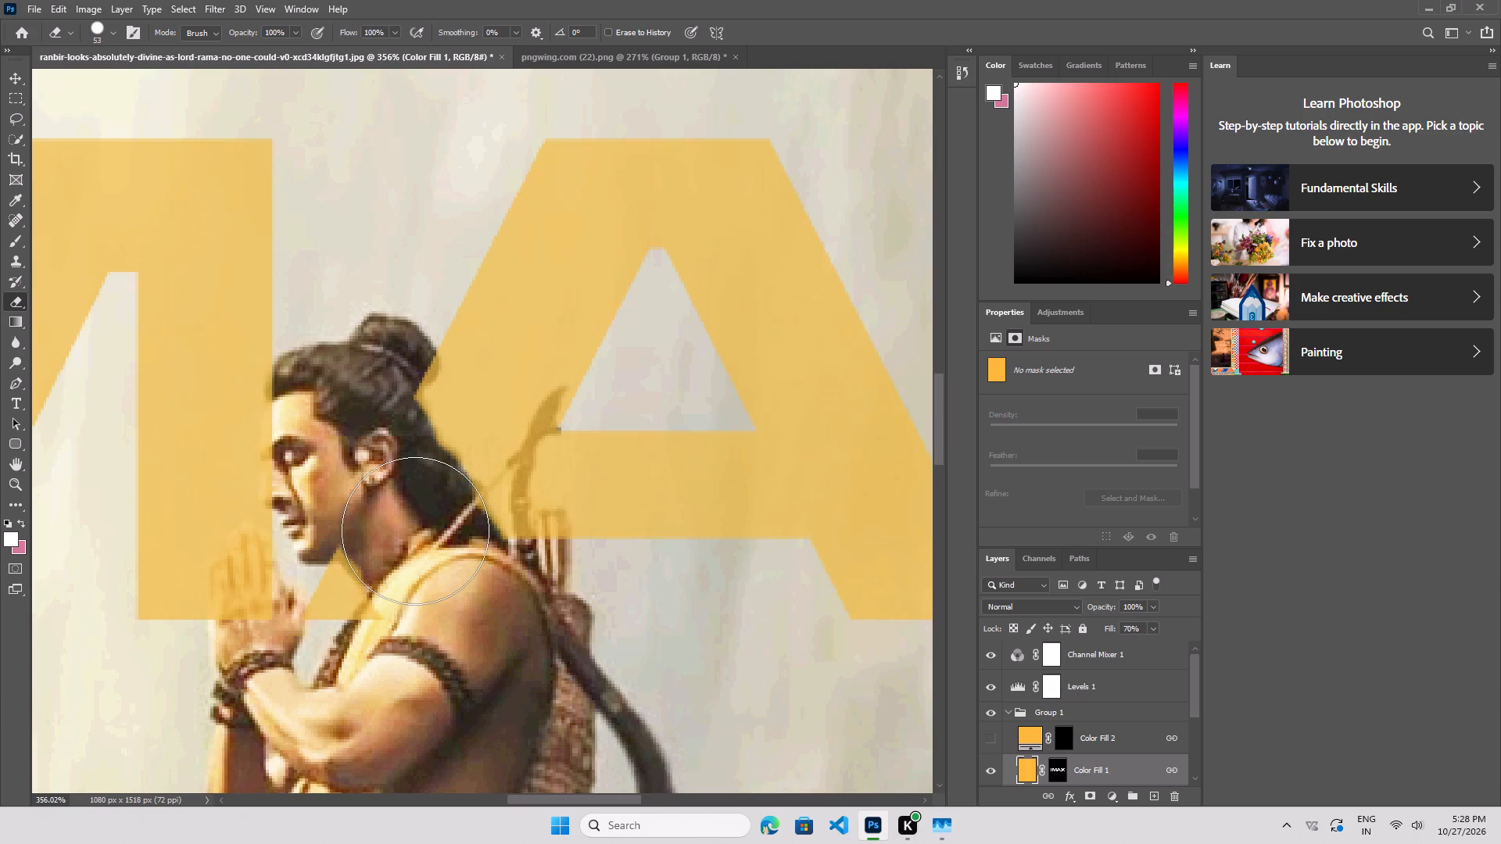
click(416, 531)
click(418, 529)
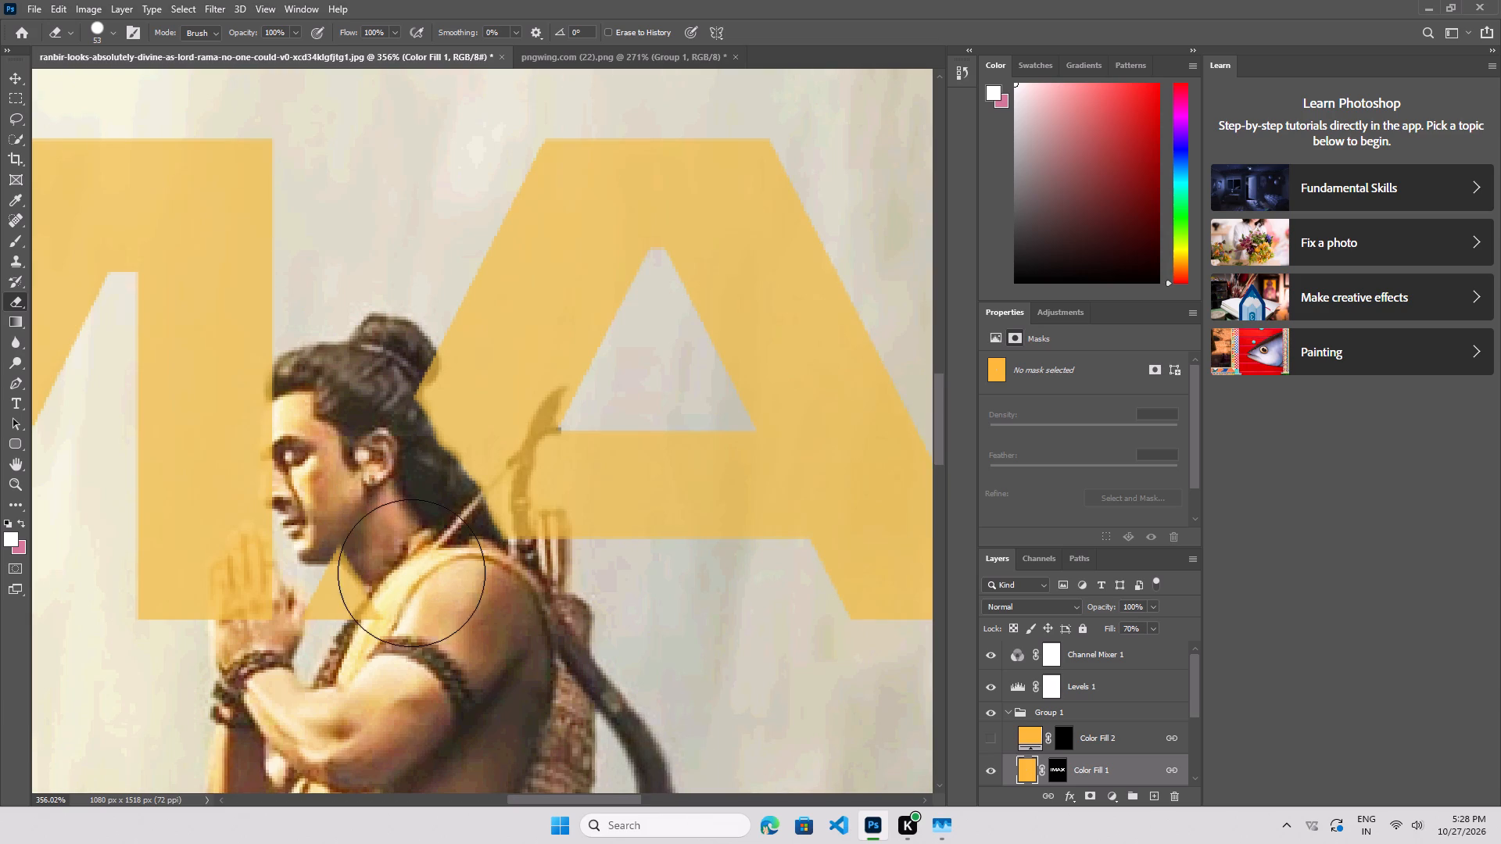
scroll(418, 581, down, 2)
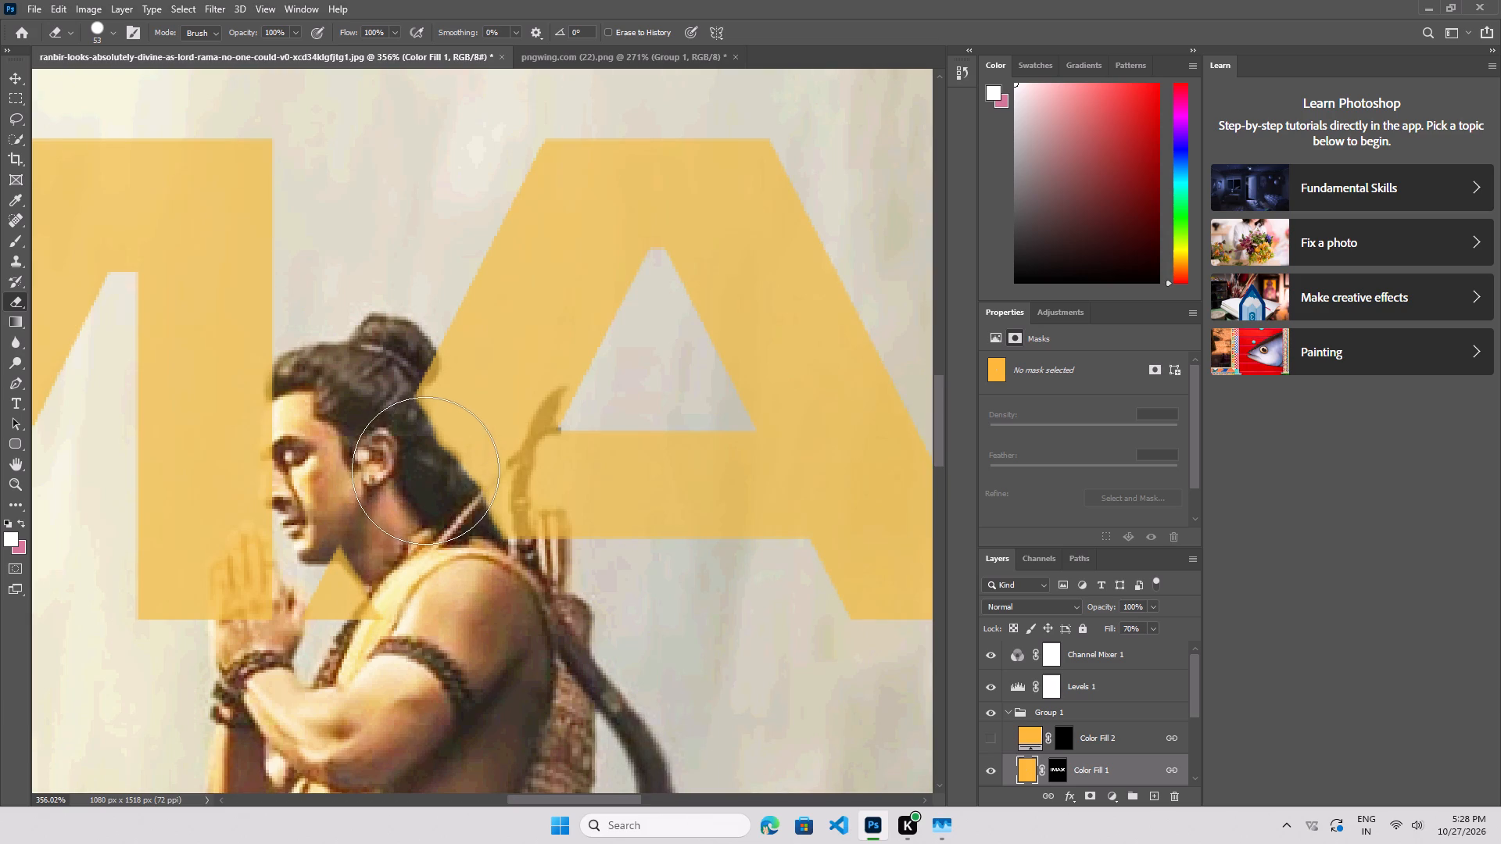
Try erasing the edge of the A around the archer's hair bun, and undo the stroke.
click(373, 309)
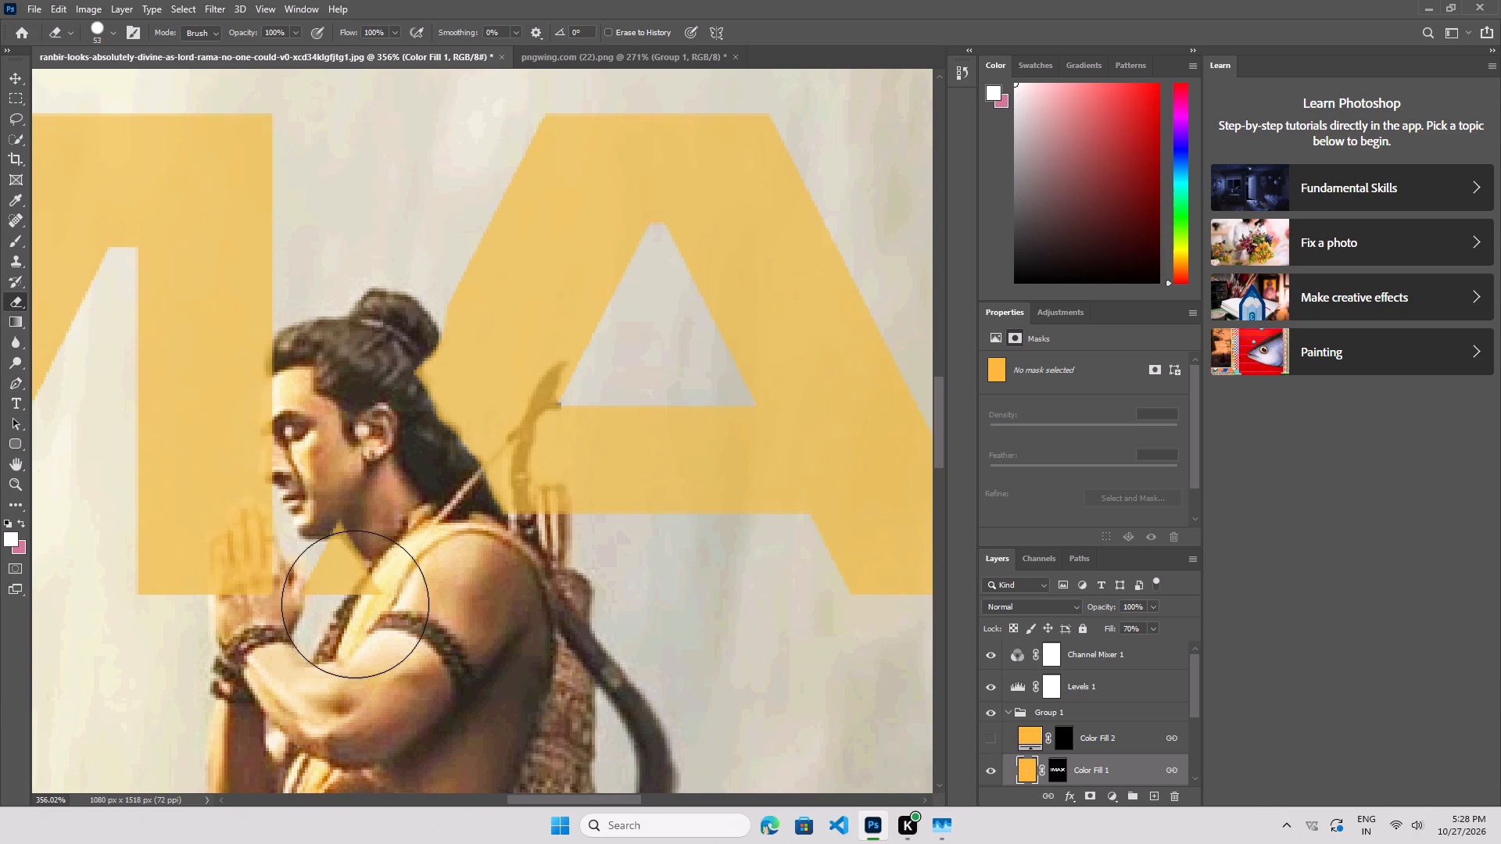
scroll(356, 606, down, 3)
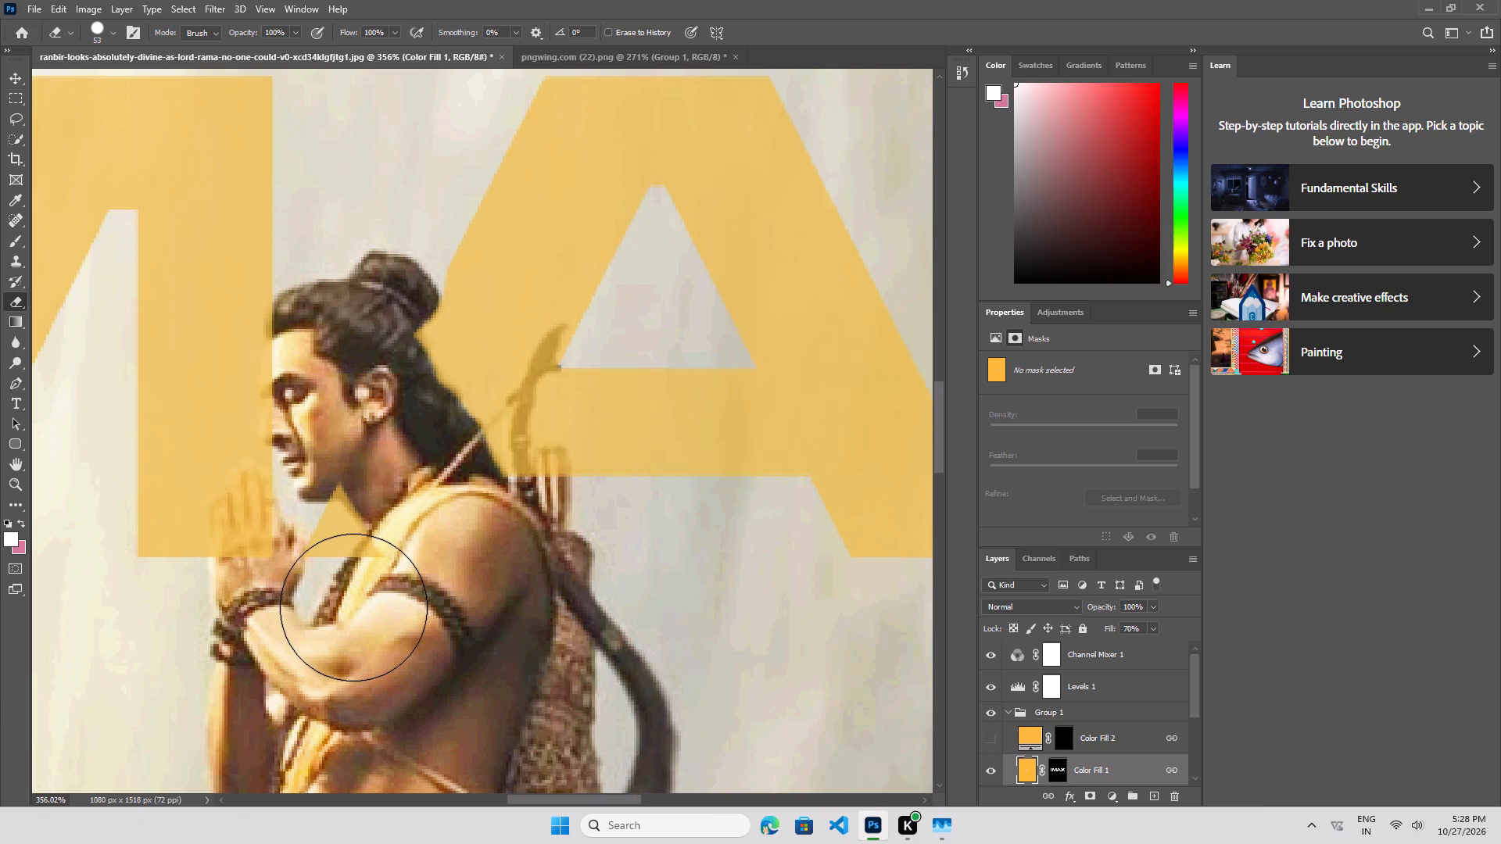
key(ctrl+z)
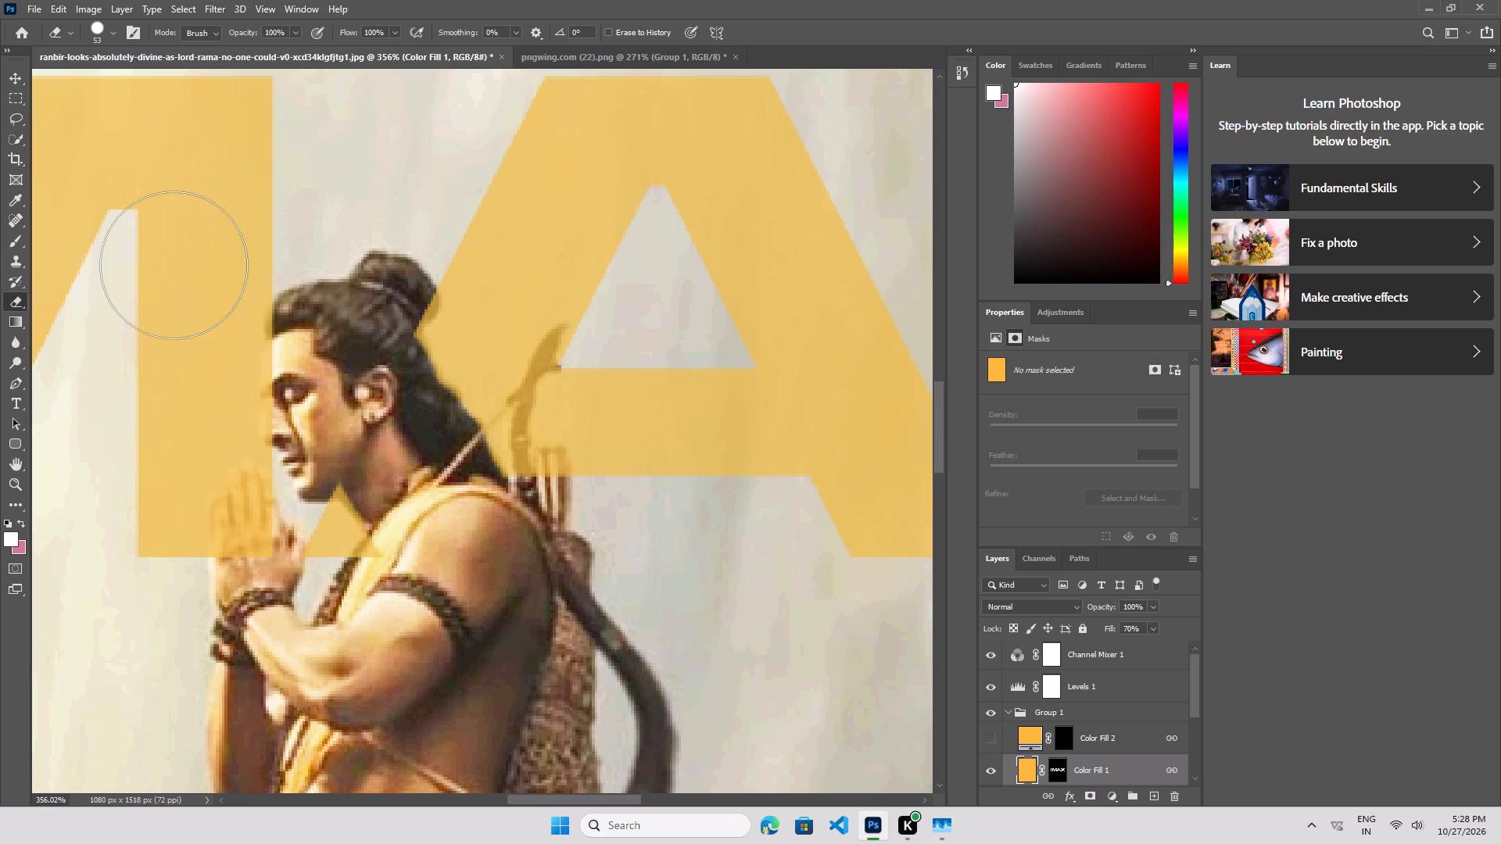
Erase the edge of the A around the archer's hair bun and back hair with a 9 px eraser, and undo the last stroke.
click(109, 31)
click(105, 78)
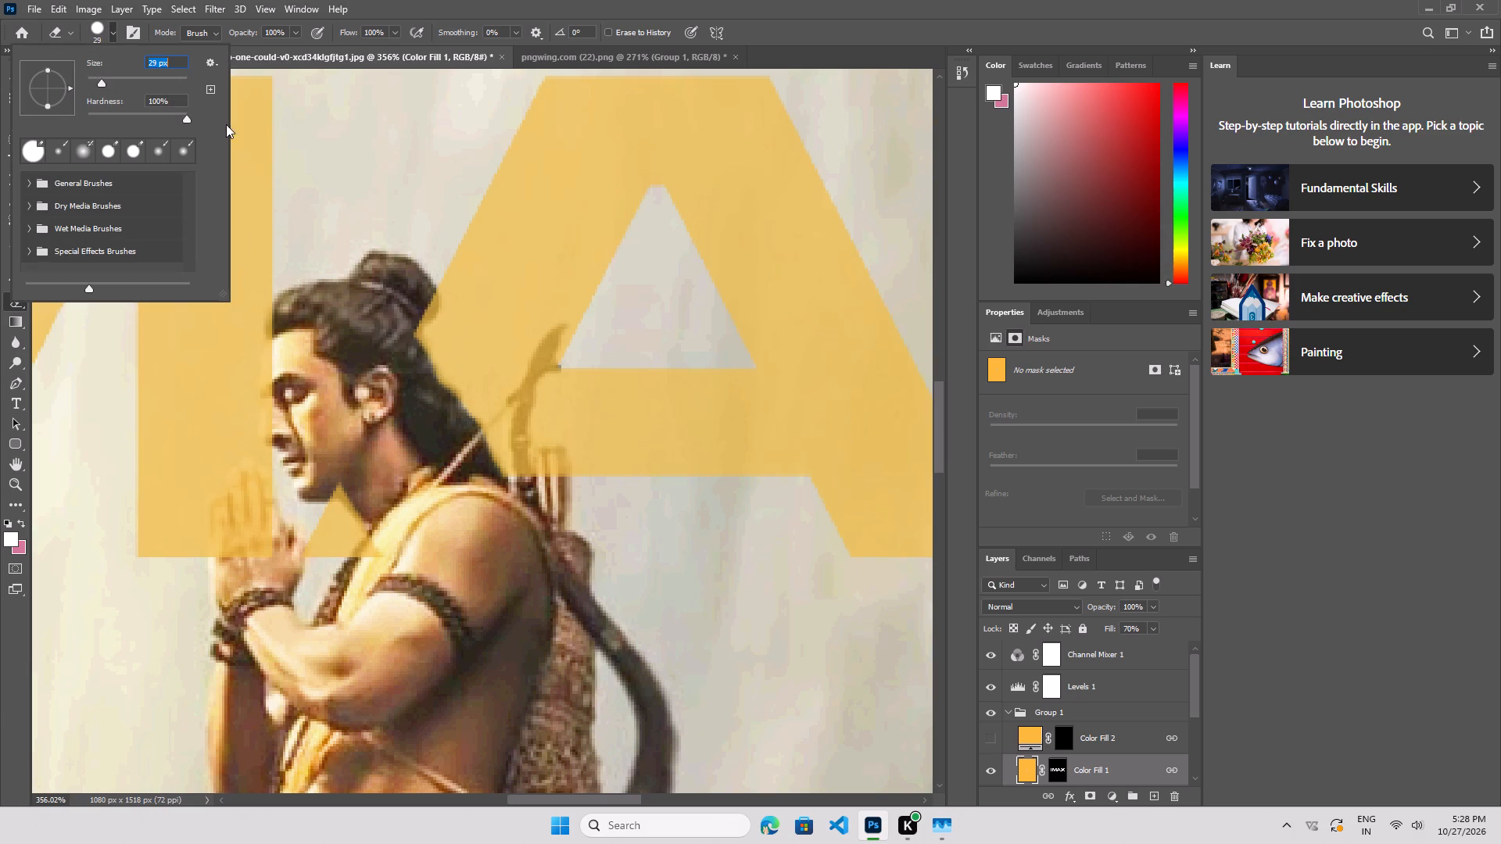
click(94, 83)
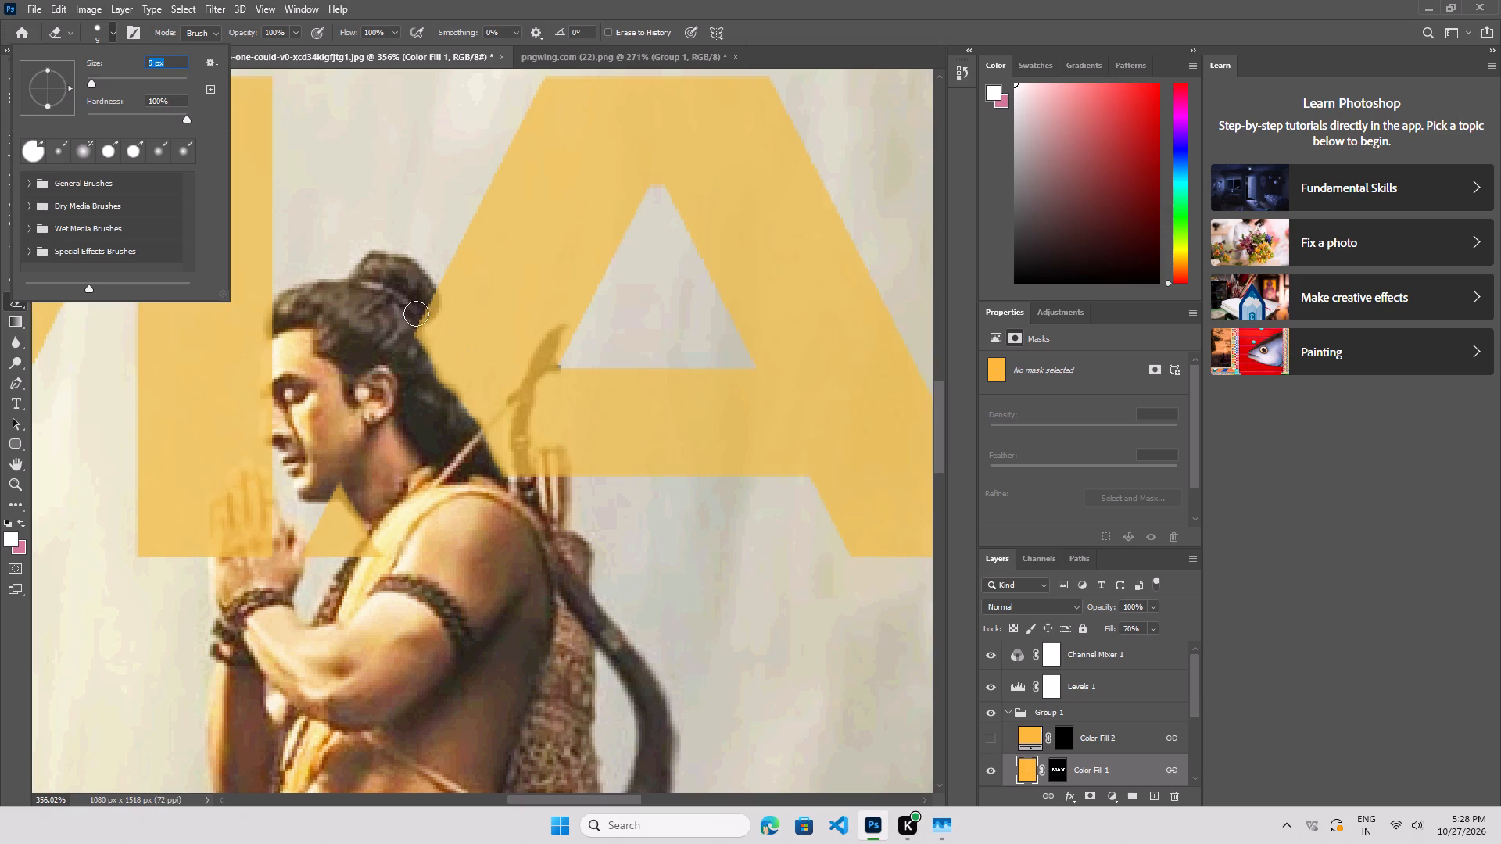
double_click(425, 301)
click(423, 306)
click(421, 314)
click(421, 316)
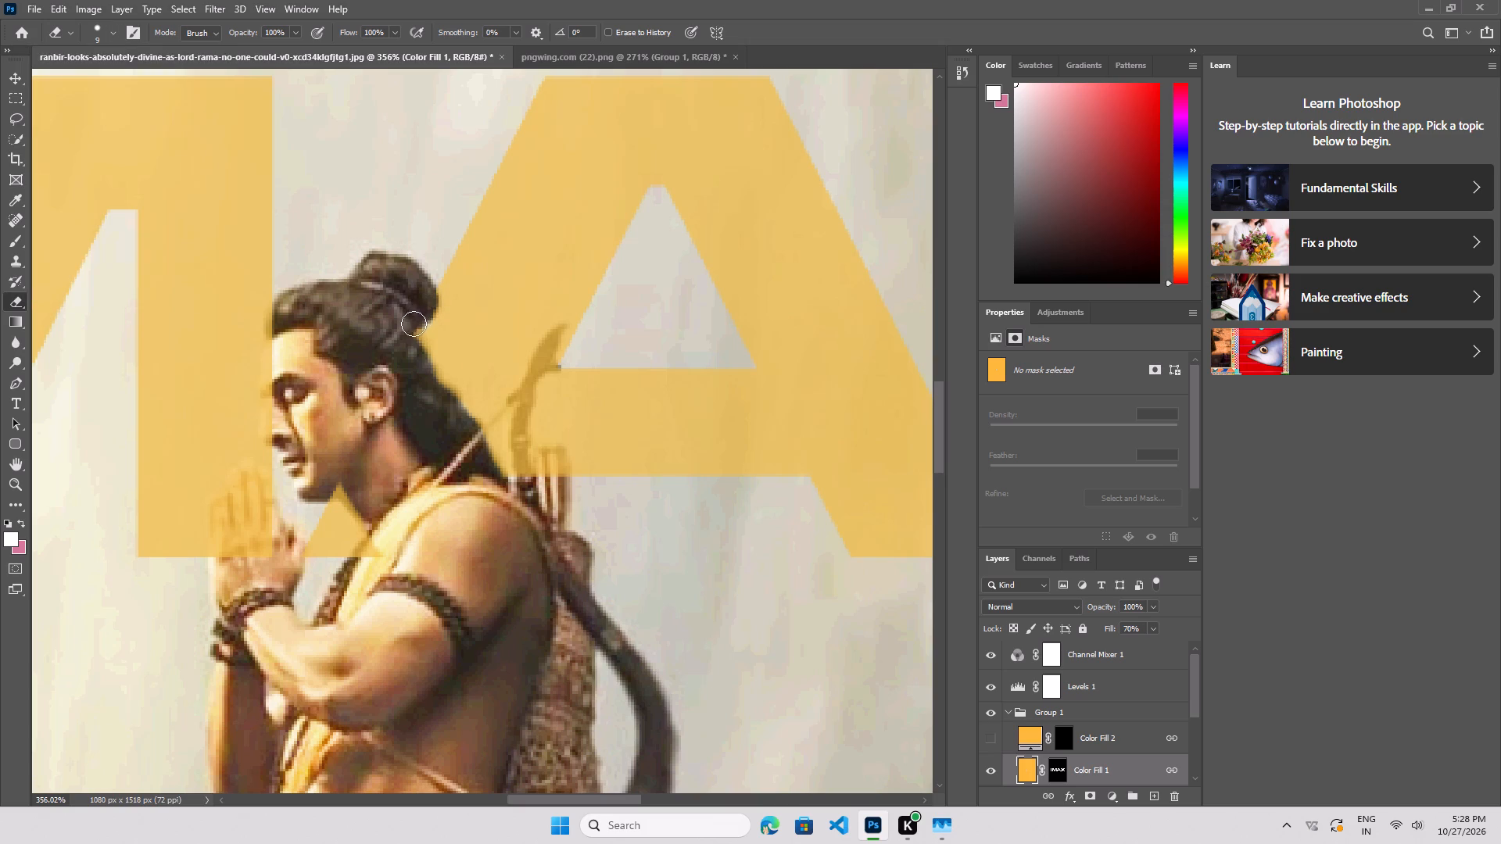
click(413, 337)
click(453, 406)
scroll(460, 415, down, 7)
scroll(463, 420, up, 2)
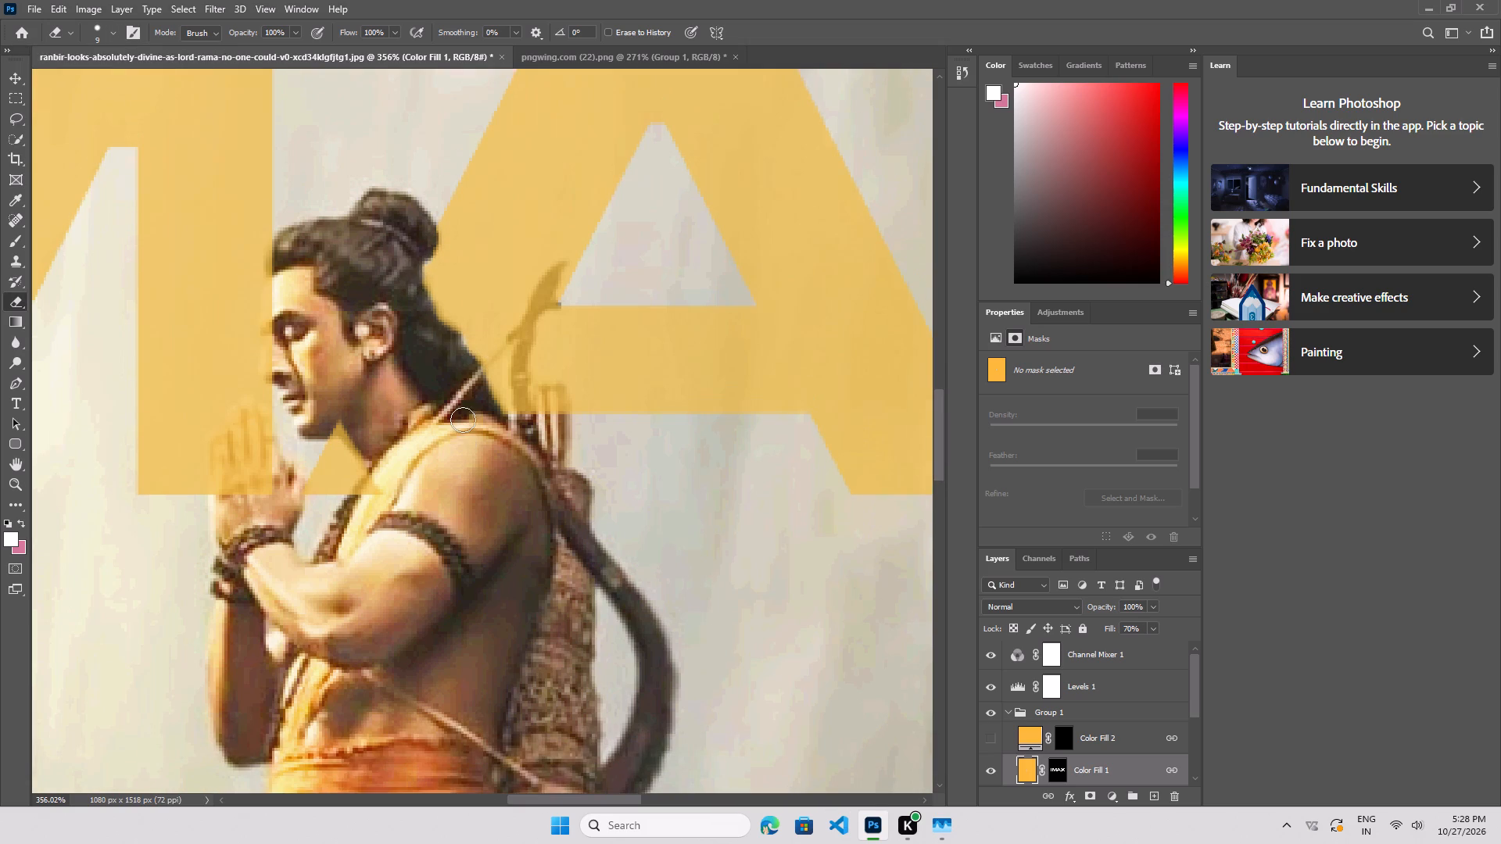
scroll(475, 435, down, 2)
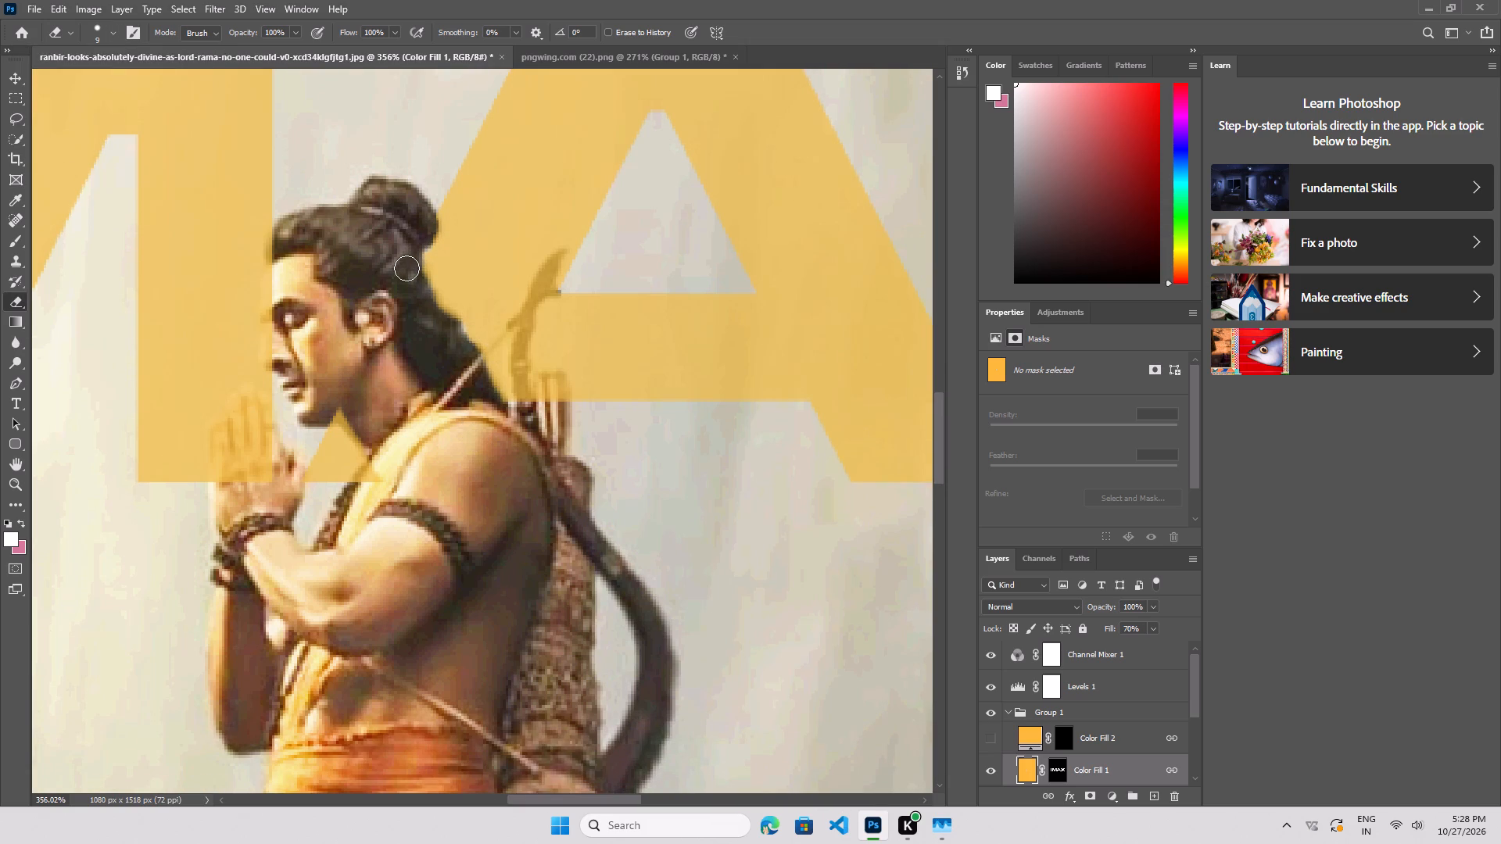
key(ctrl+z)
scroll(431, 299, down, 6)
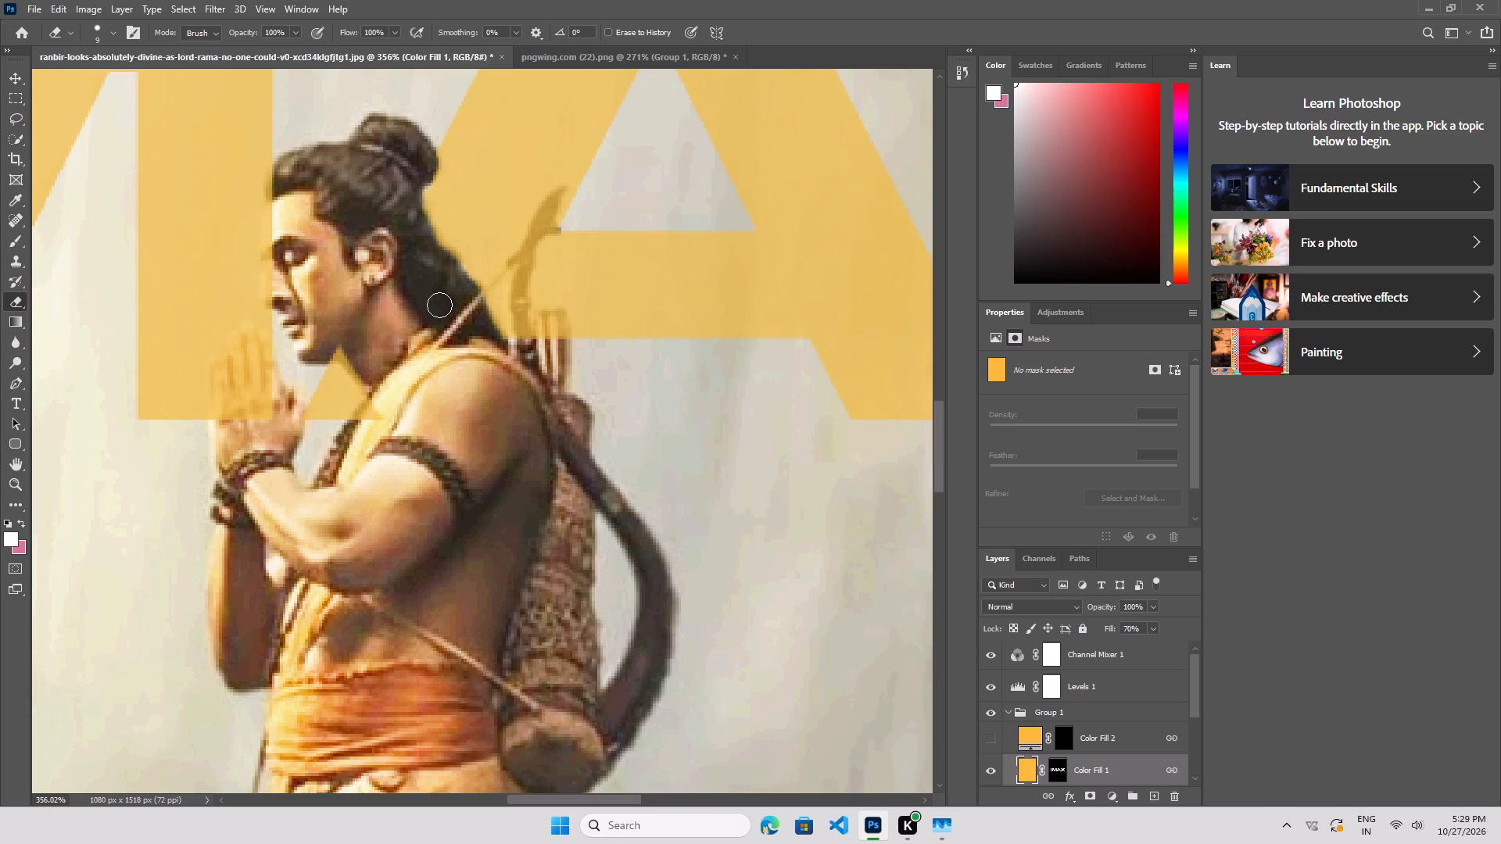
Erase the A where it covers the lower part of the bow beside the arrows.
scroll(534, 366, up, 7)
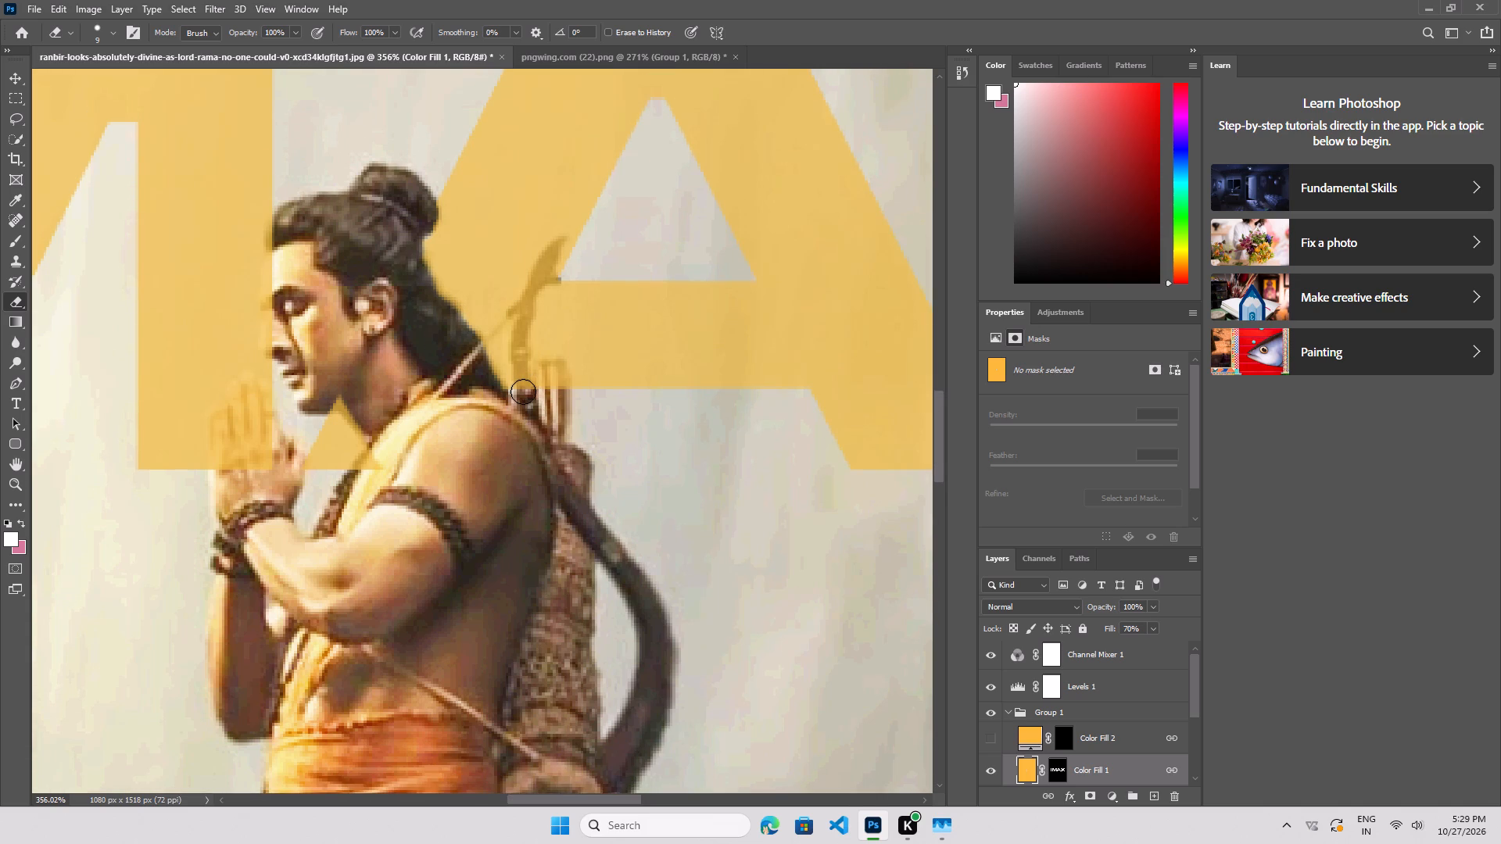
scroll(523, 392, up, 1)
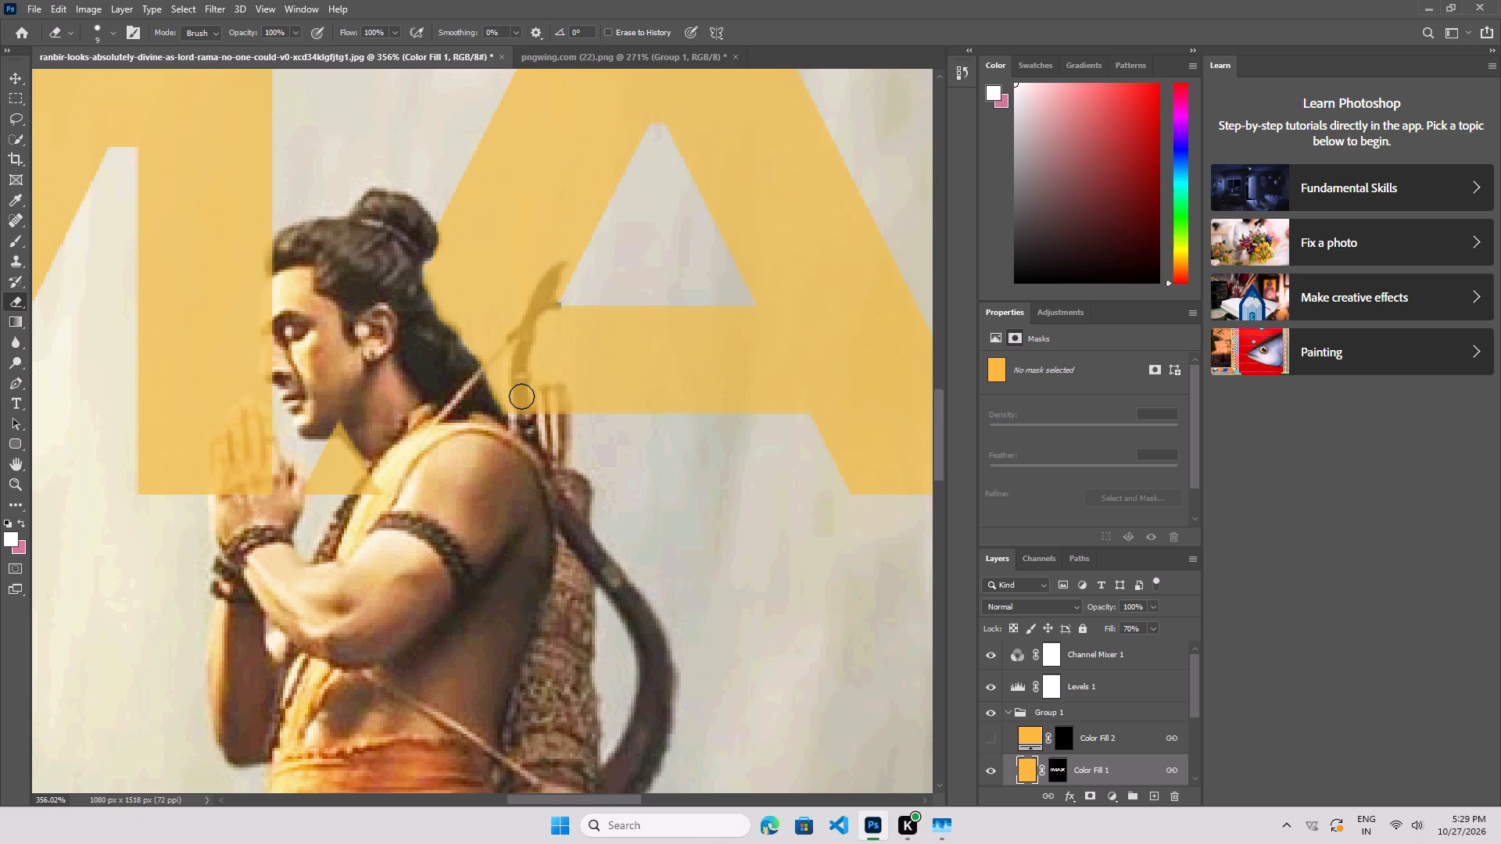
click(521, 396)
drag(521, 395, 525, 417)
drag(525, 417, 524, 413)
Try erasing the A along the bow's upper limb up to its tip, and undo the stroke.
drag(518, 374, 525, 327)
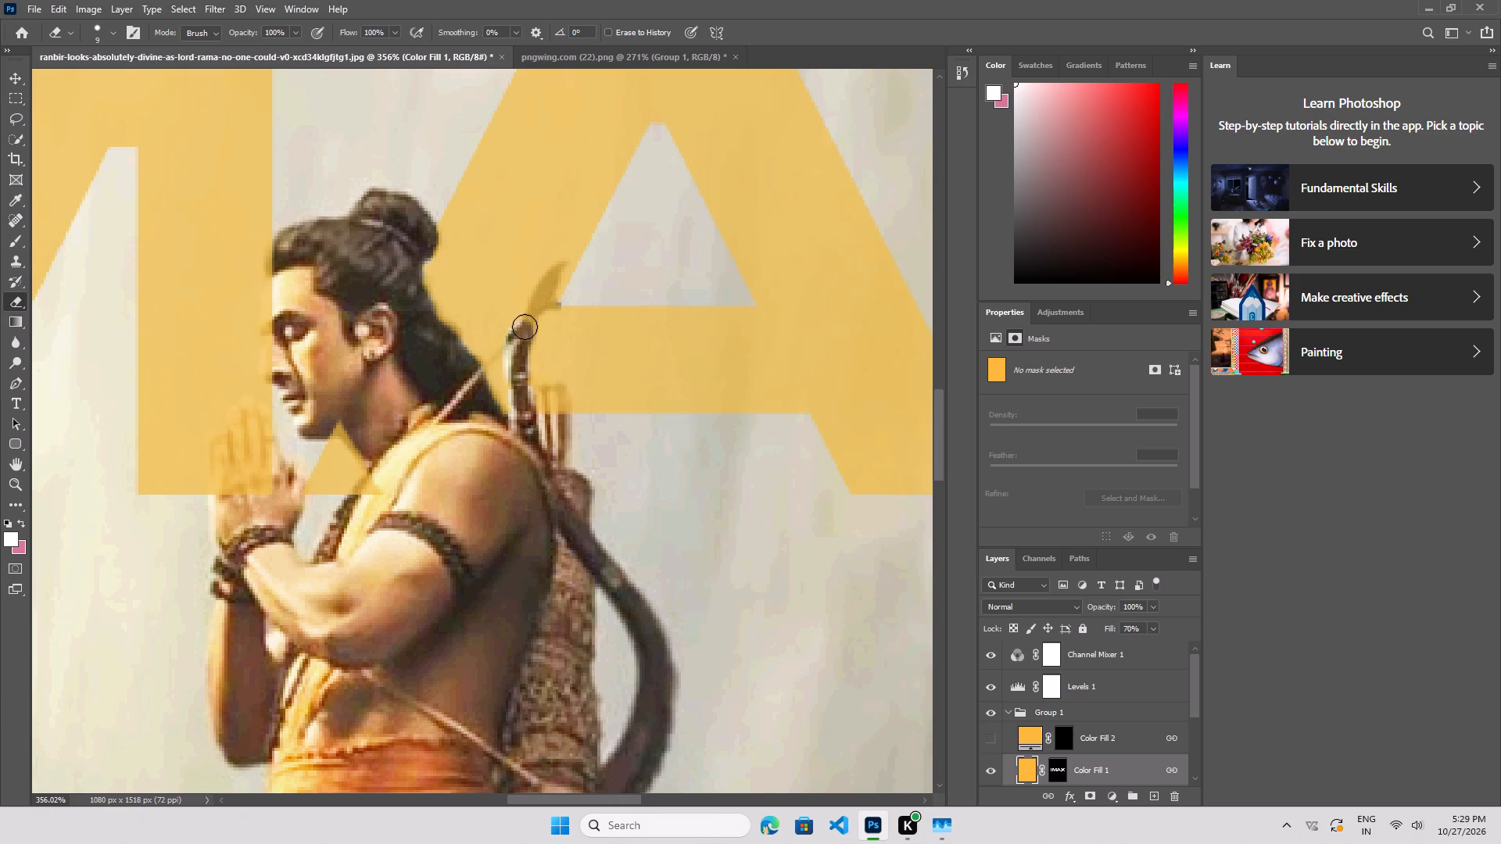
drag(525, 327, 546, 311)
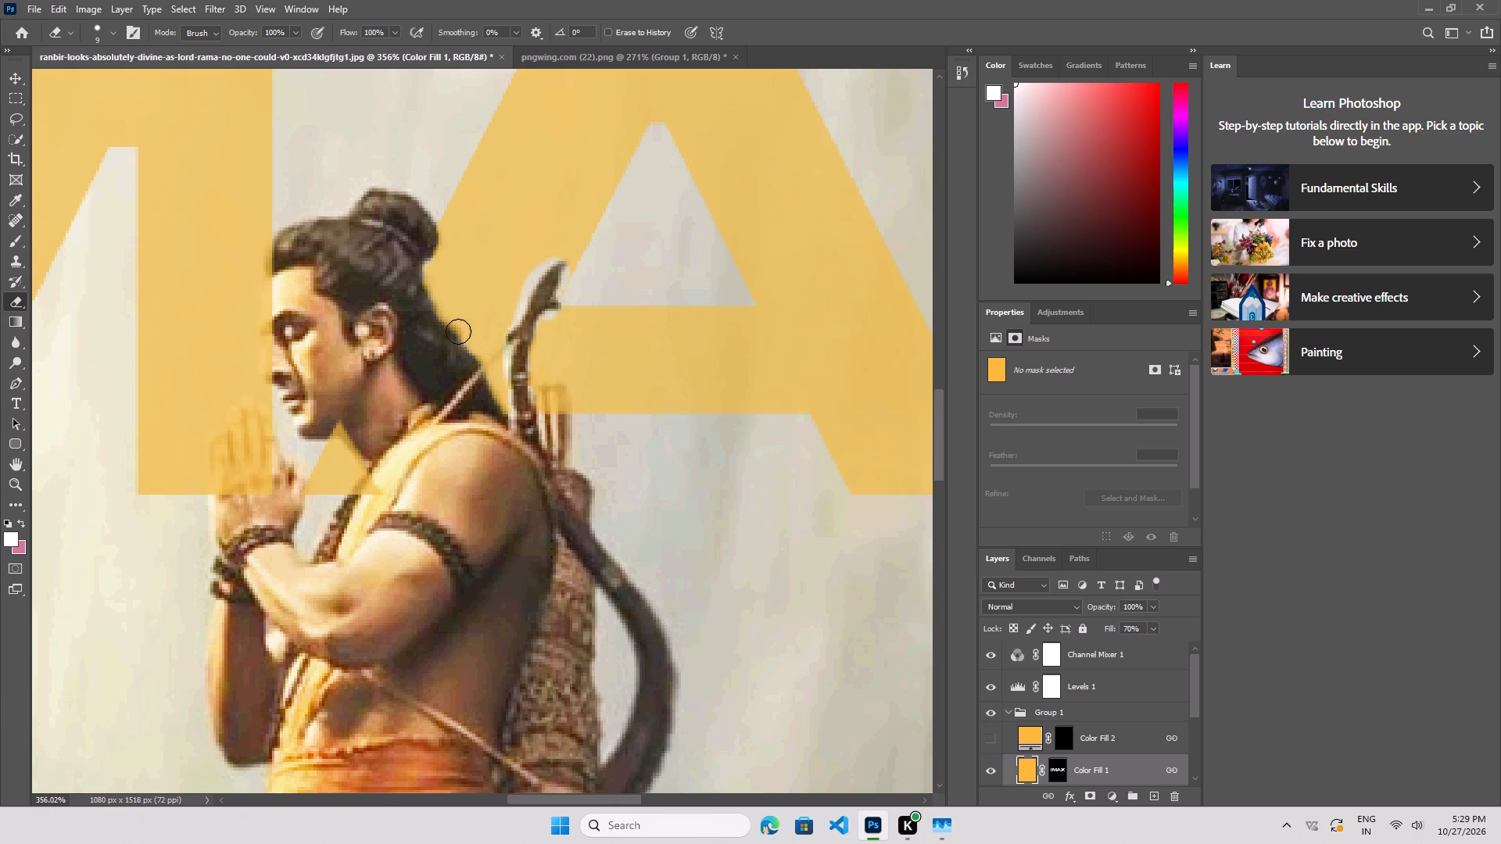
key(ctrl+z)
Reduce the eraser to 6 px and erase the A along the bow from its upper tip down to the arrows.
click(116, 31)
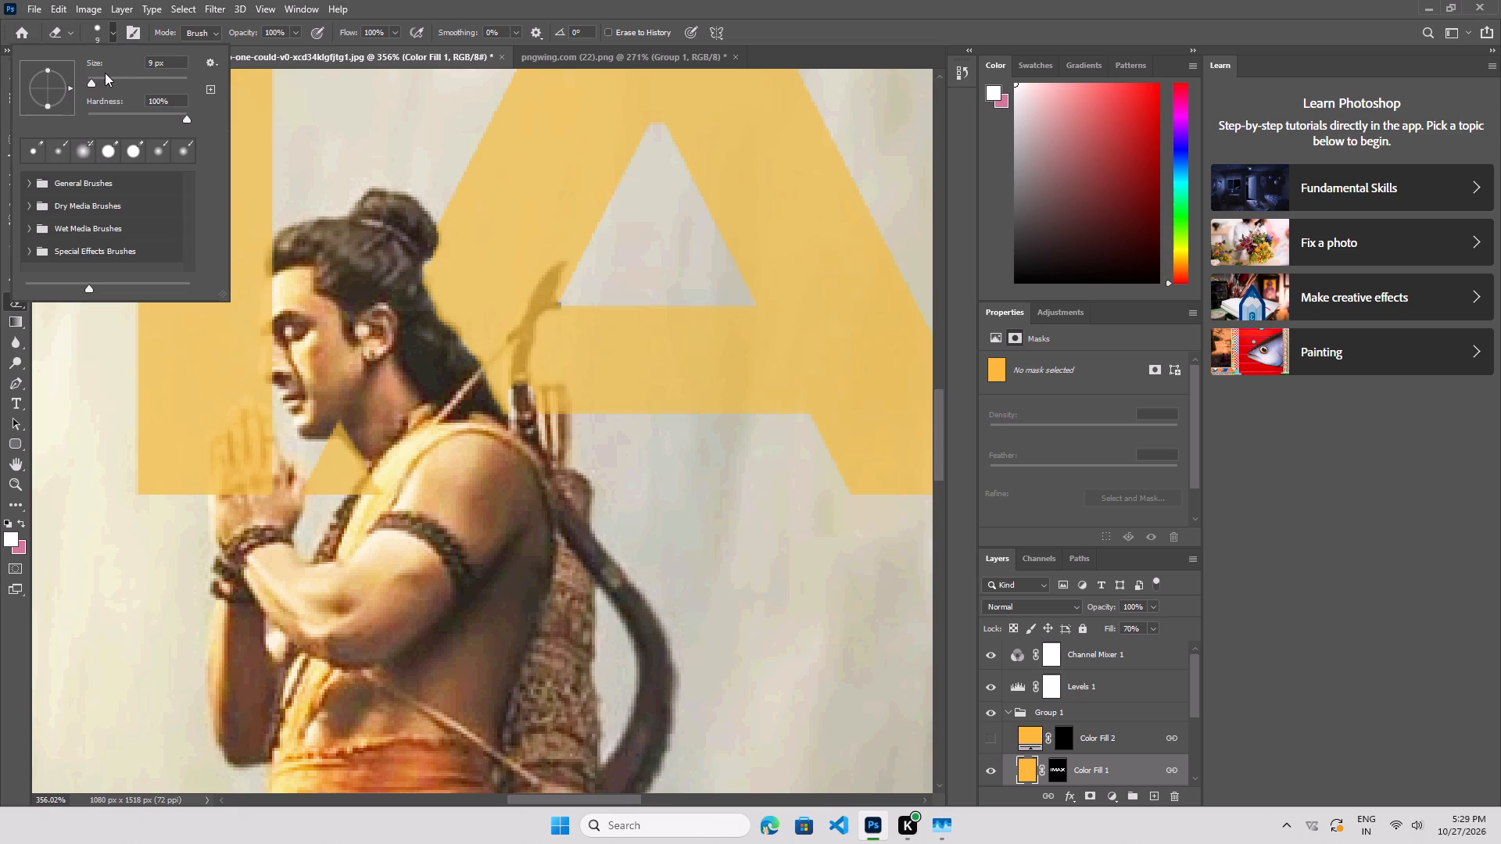
click(90, 86)
drag(550, 284, 542, 291)
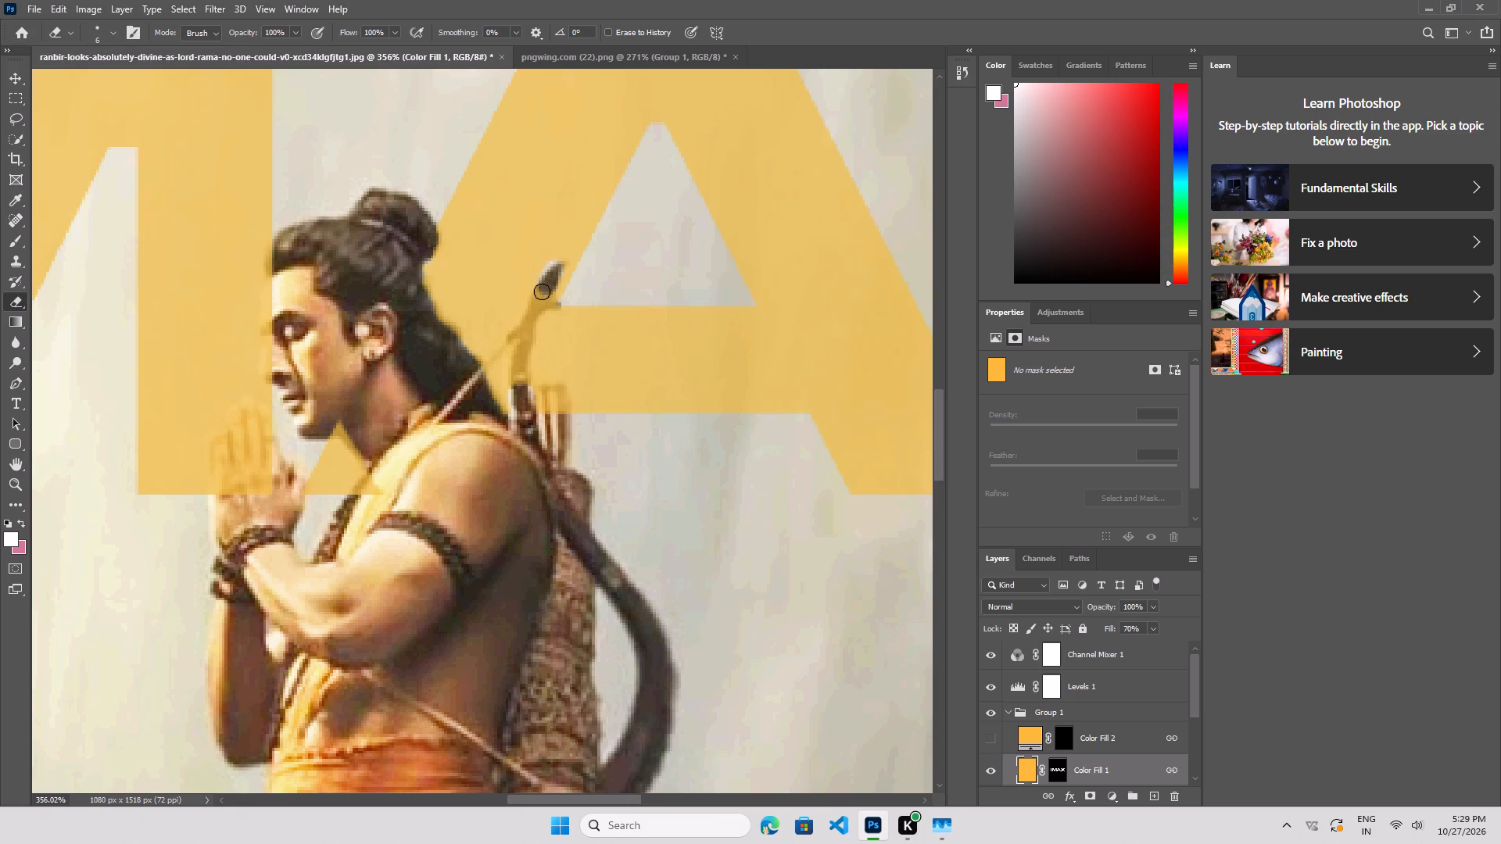
drag(542, 291, 521, 371)
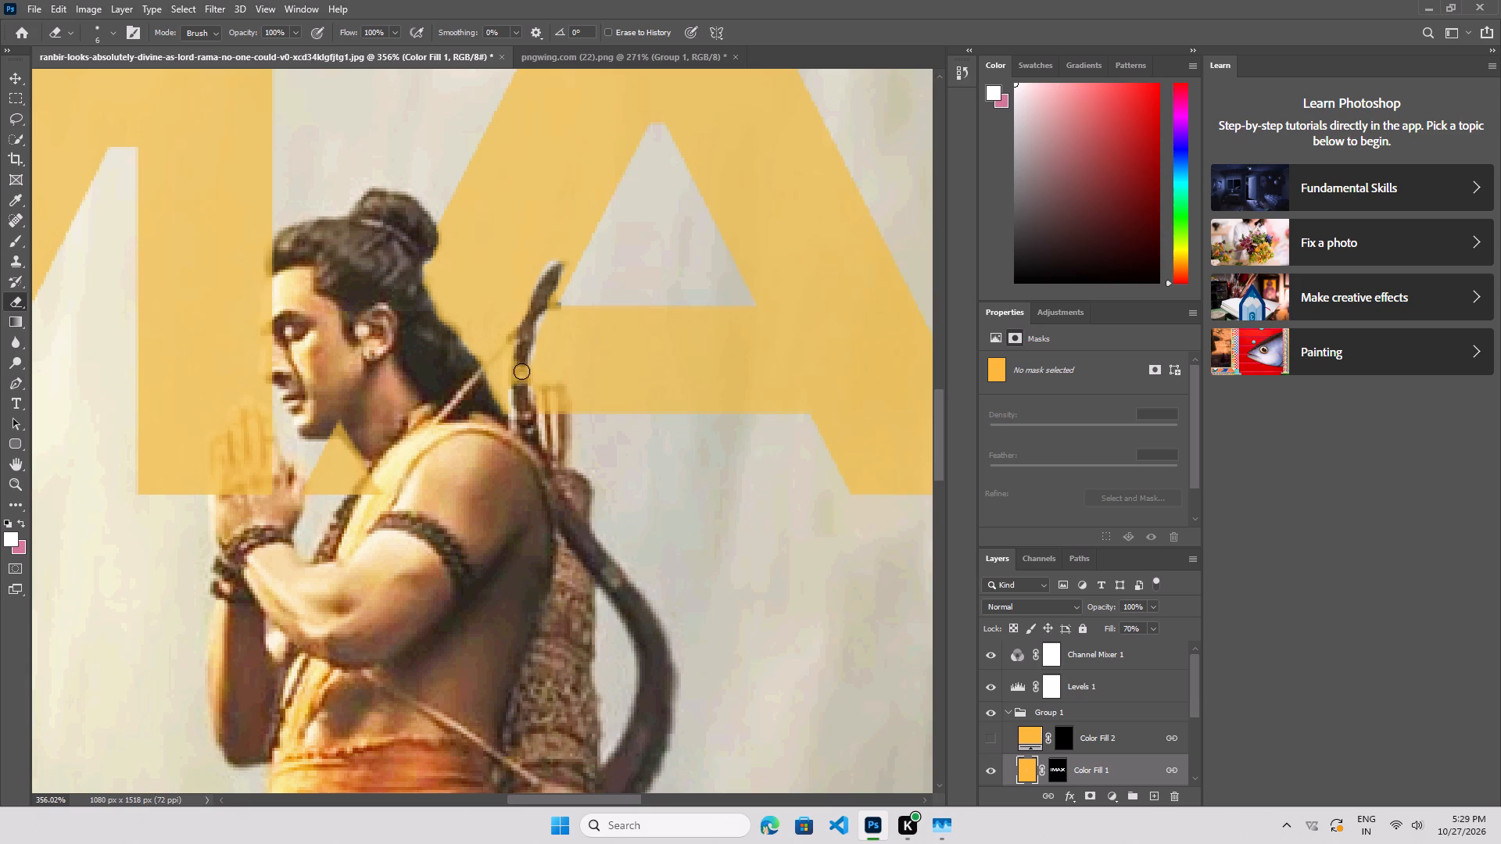
drag(521, 371, 524, 402)
Raise the fill of the Color Fill 1 layer to 100%.
ctrl+alt+scroll(397, 280, down, 11)
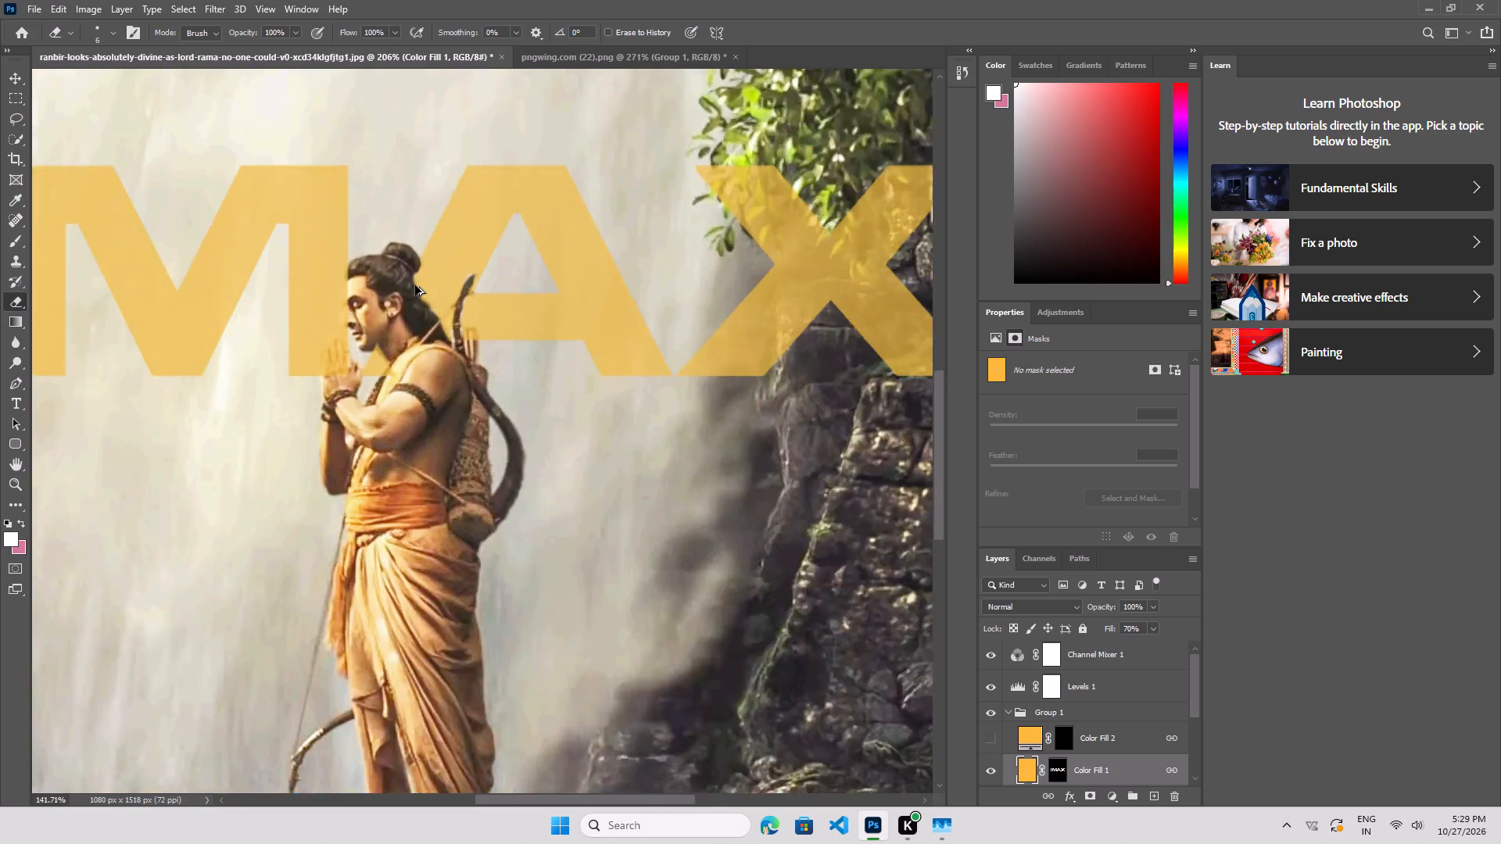
ctrl+alt+scroll(415, 285, down, 7)
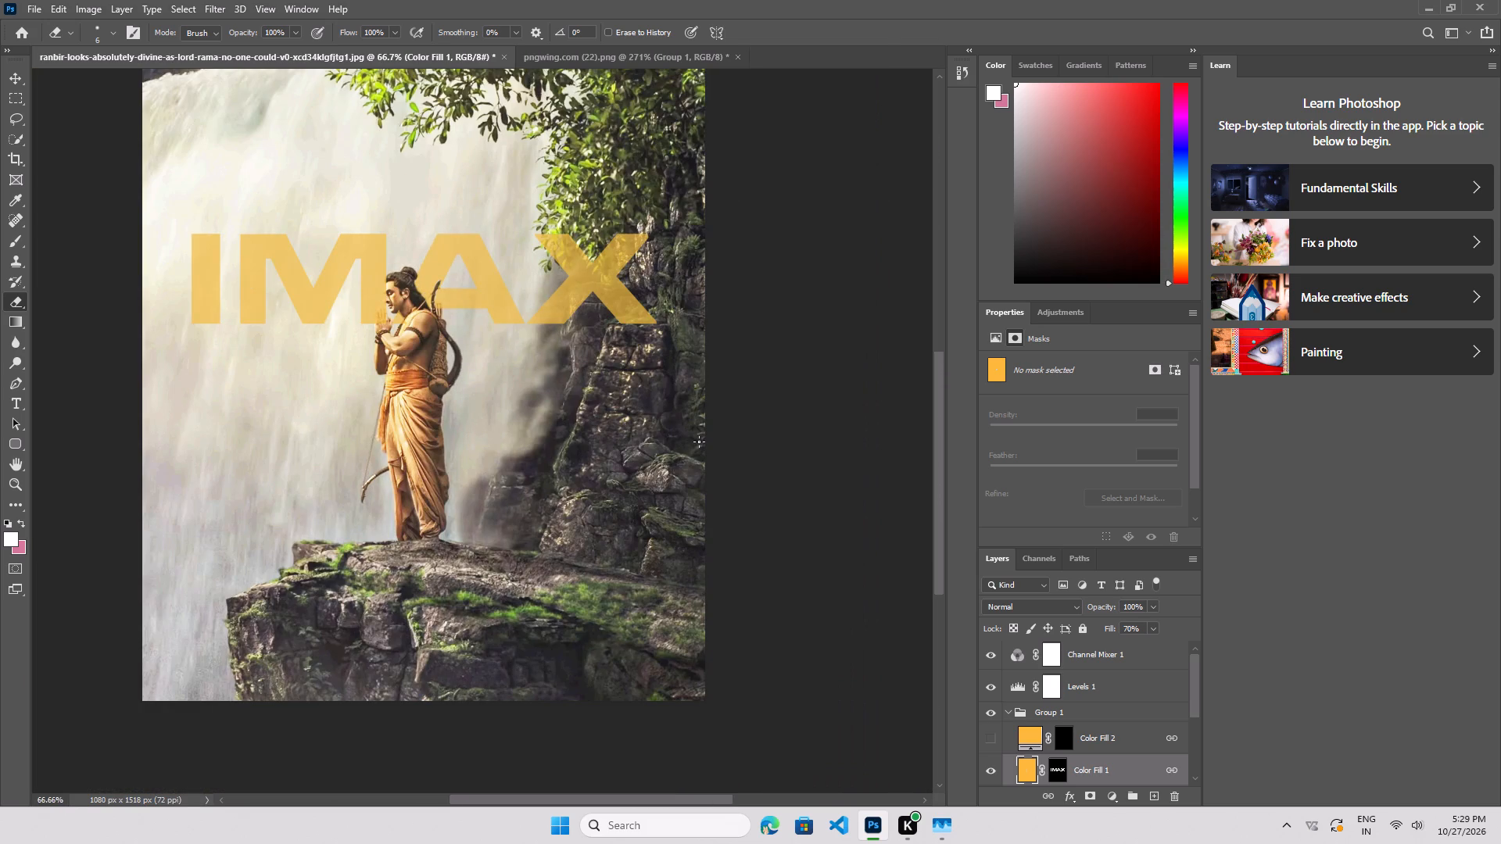
scroll(694, 443, up, 4)
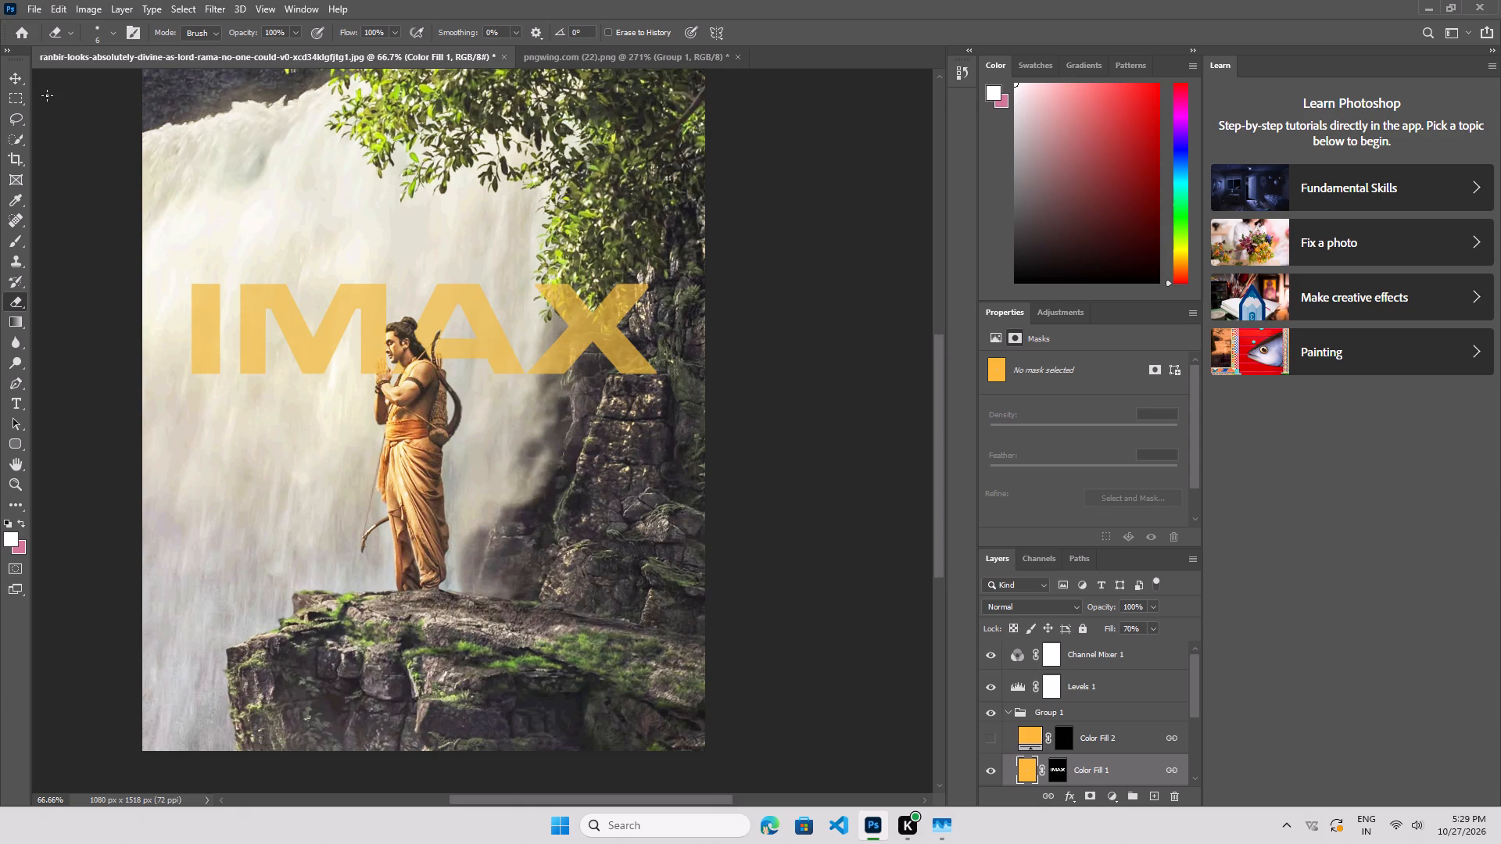
click(1152, 631)
click(1154, 648)
drag(1163, 649, 1194, 653)
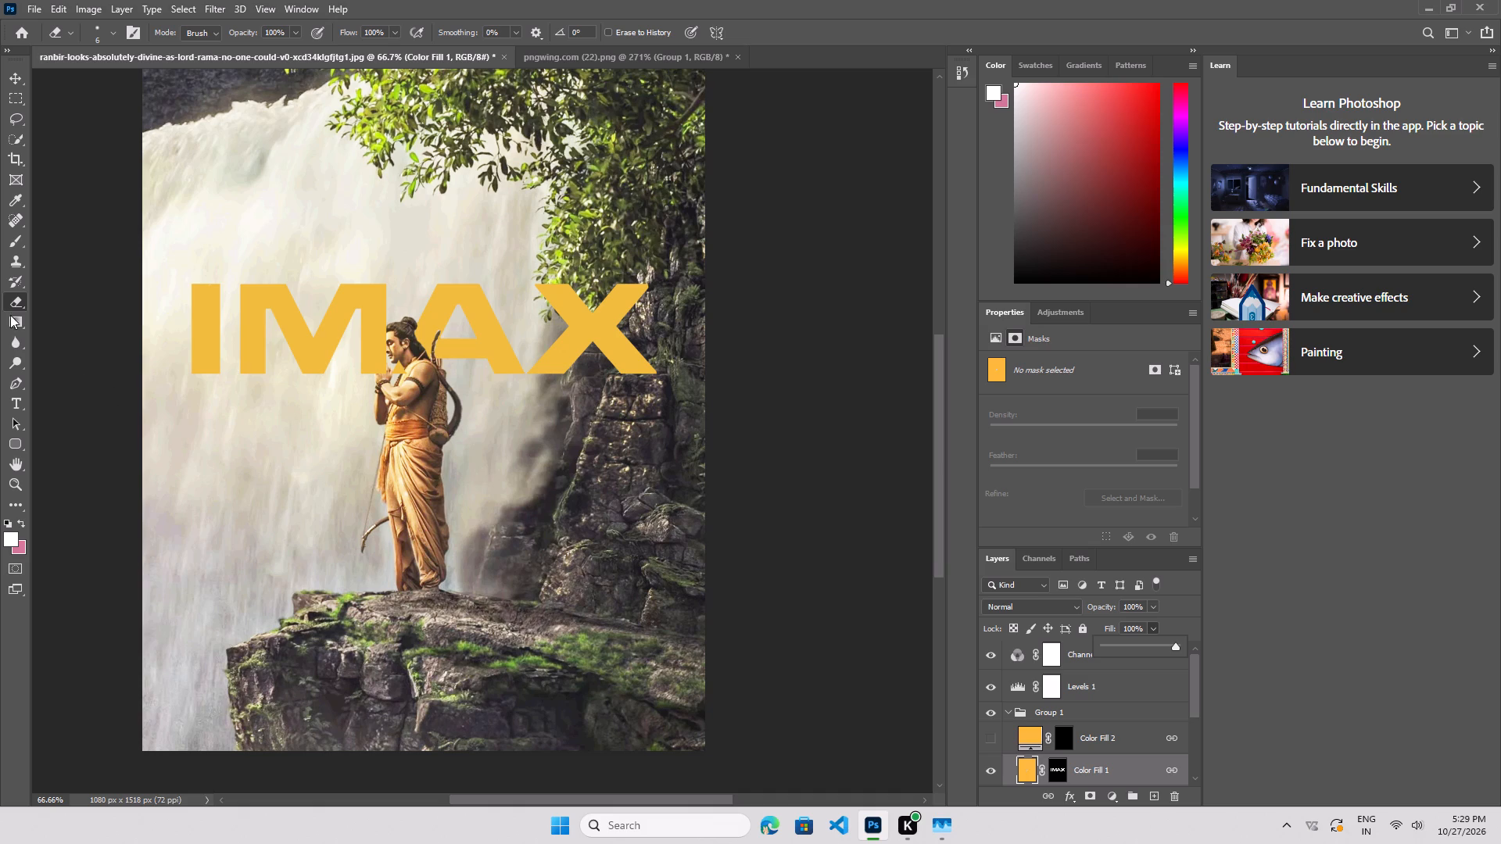
Set the eraser size to 34 px.
click(113, 36)
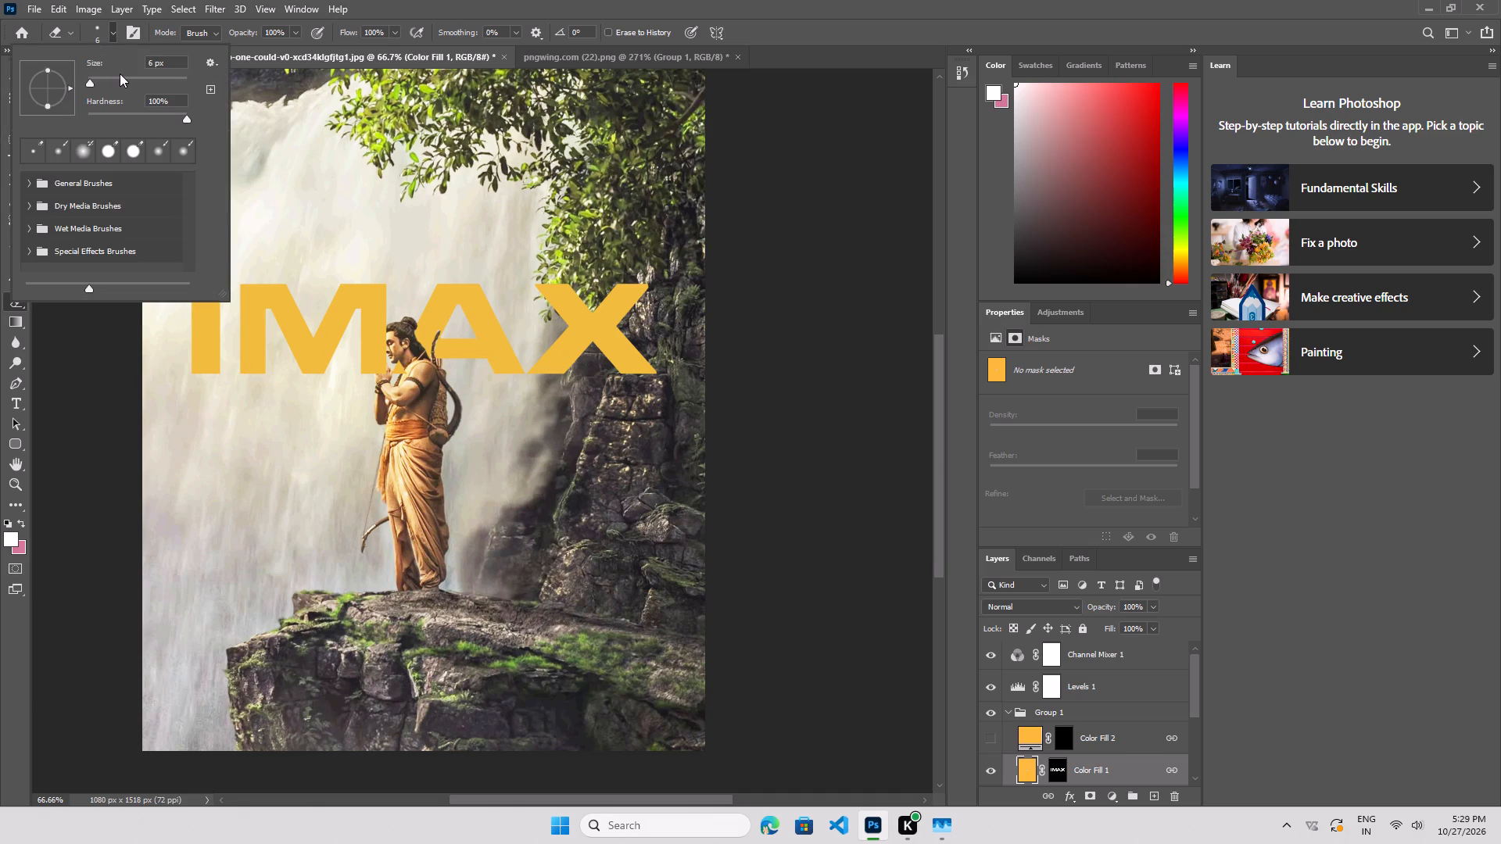
click(105, 76)
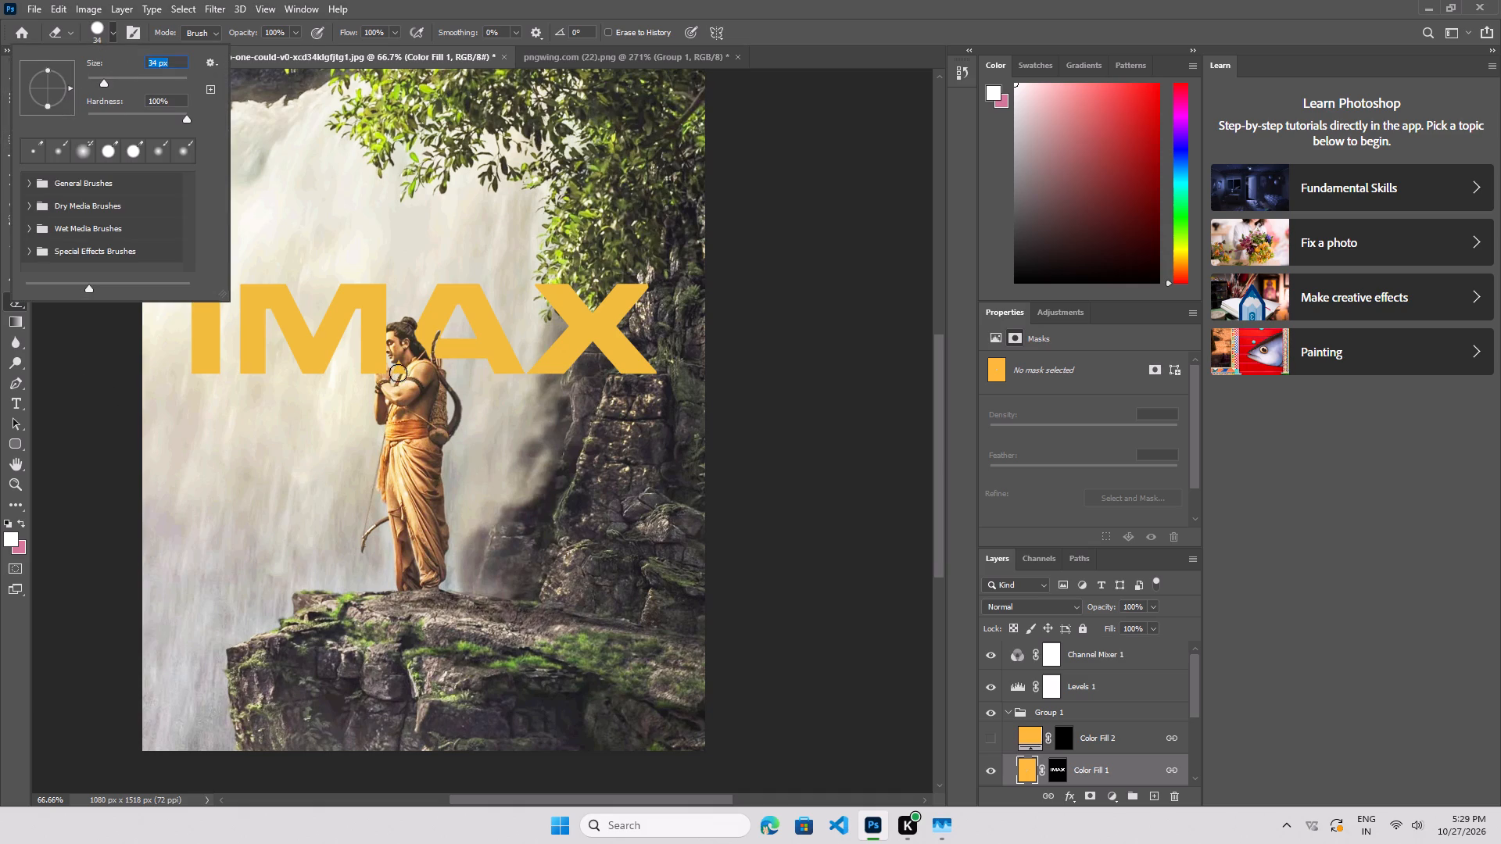
click(398, 371)
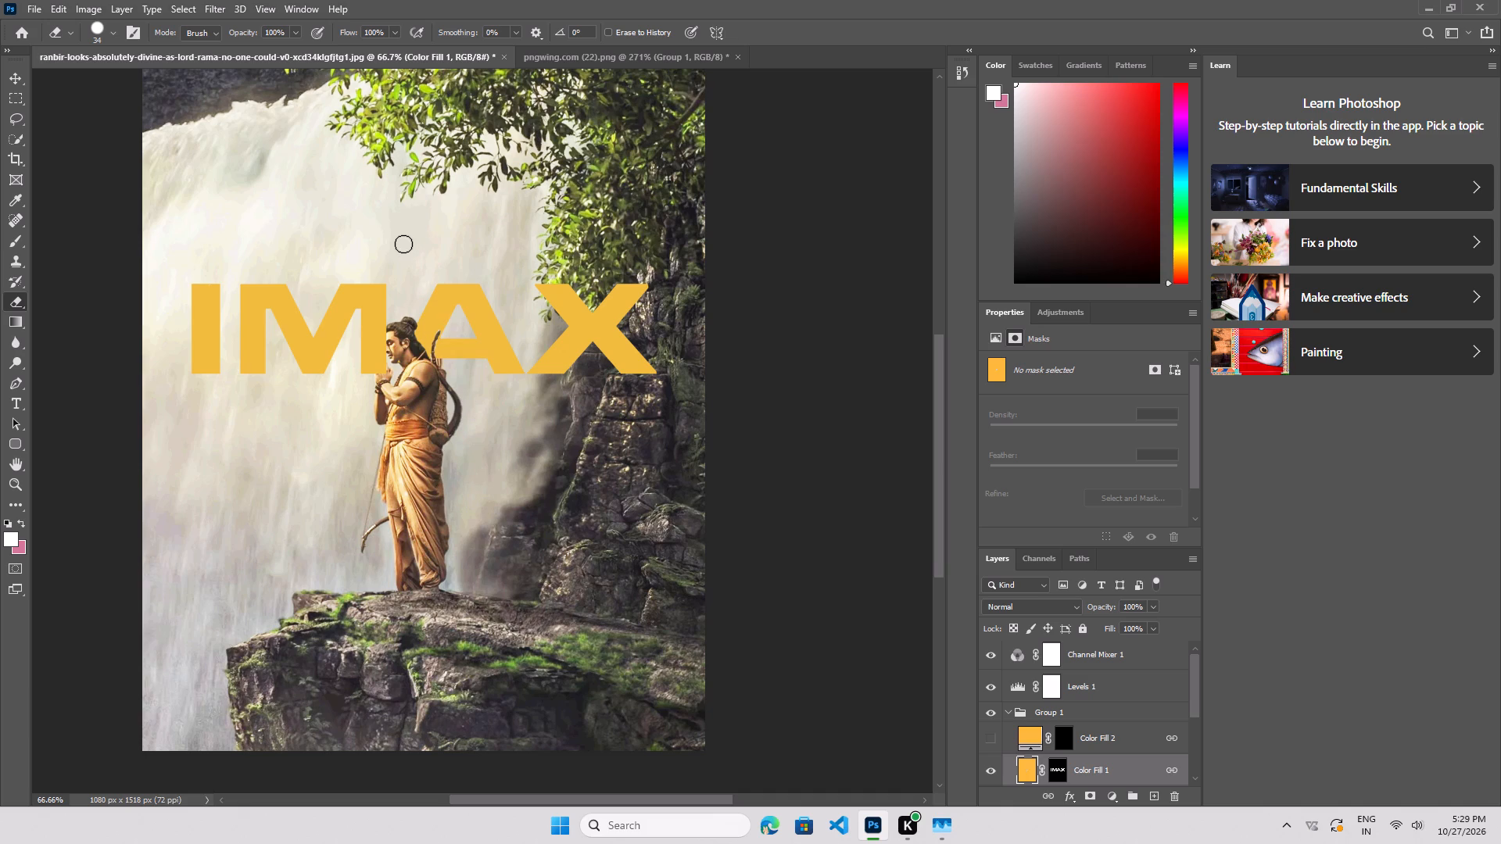
Lower the opacity of the Color Fill 1 layer to 47% so the archer shows through the M.
ctrl+alt+scroll(270, 369, up, 10)
ctrl+alt+scroll(546, 279, up, 7)
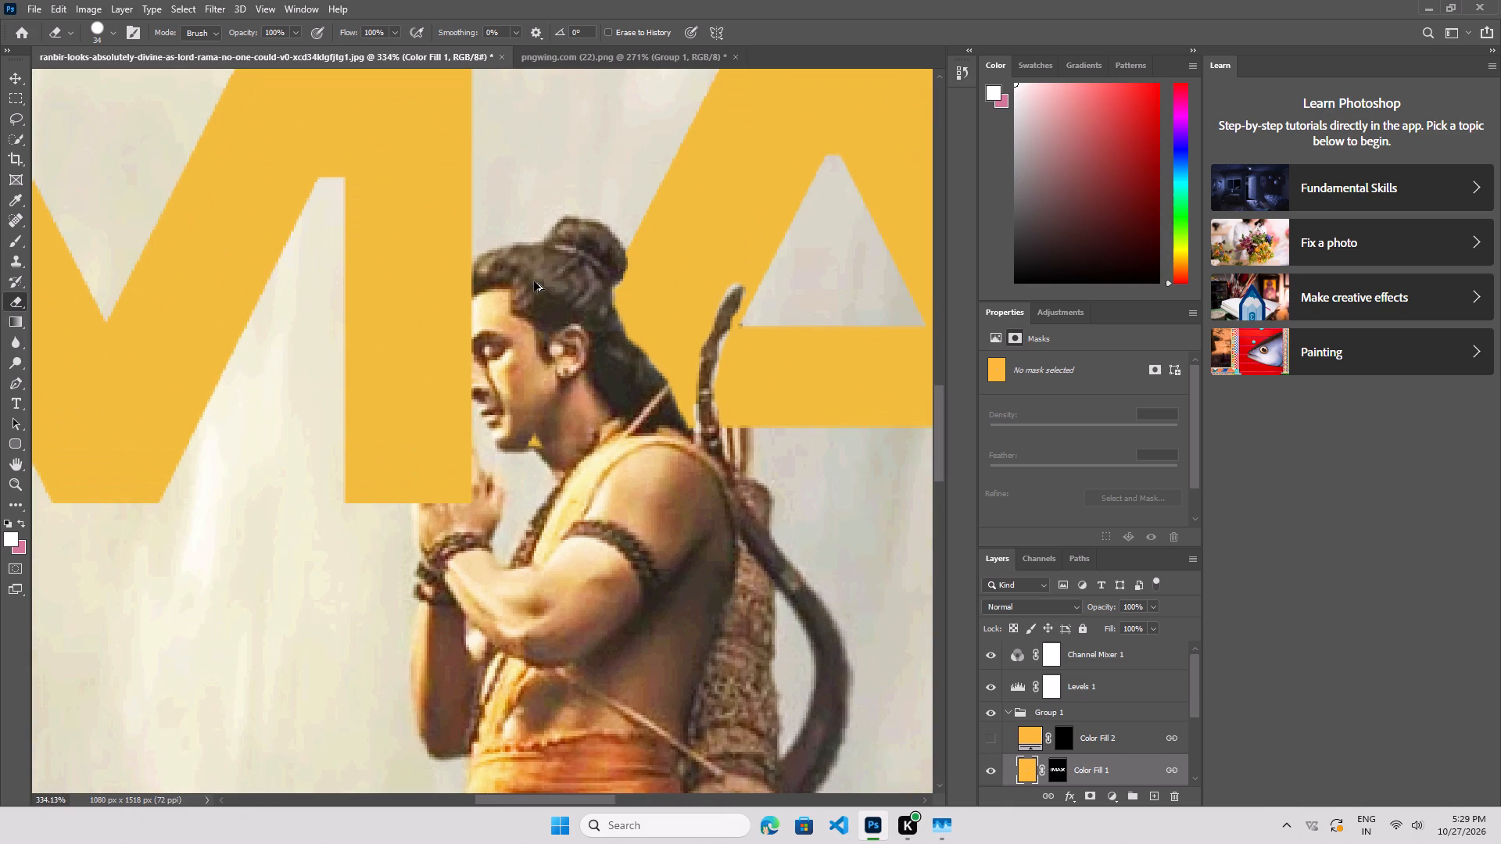
click(1158, 608)
drag(1143, 624, 1134, 626)
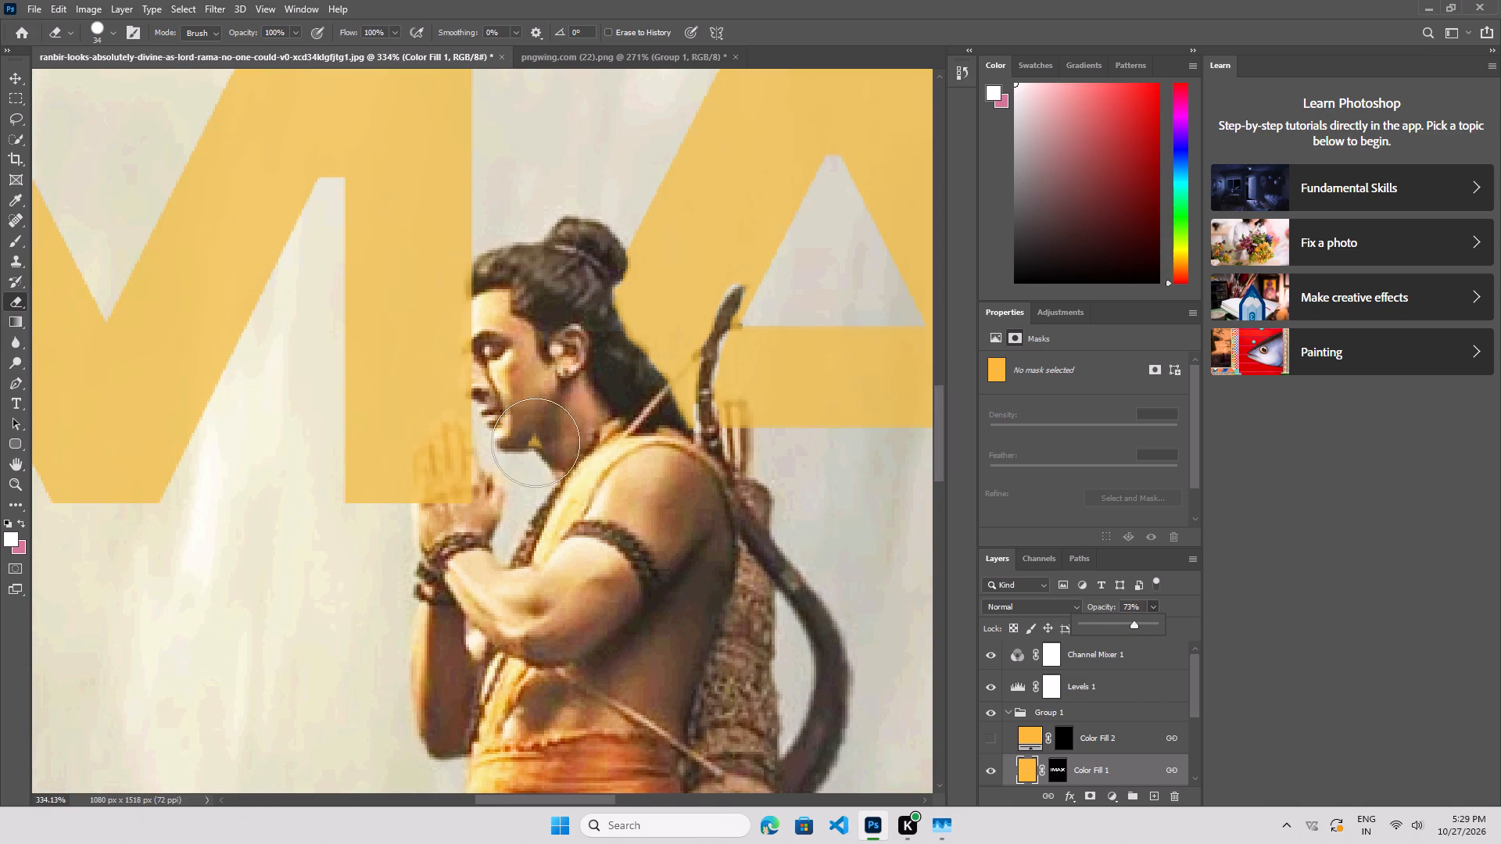
drag(1123, 624, 1116, 626)
scroll(489, 406, up, 2)
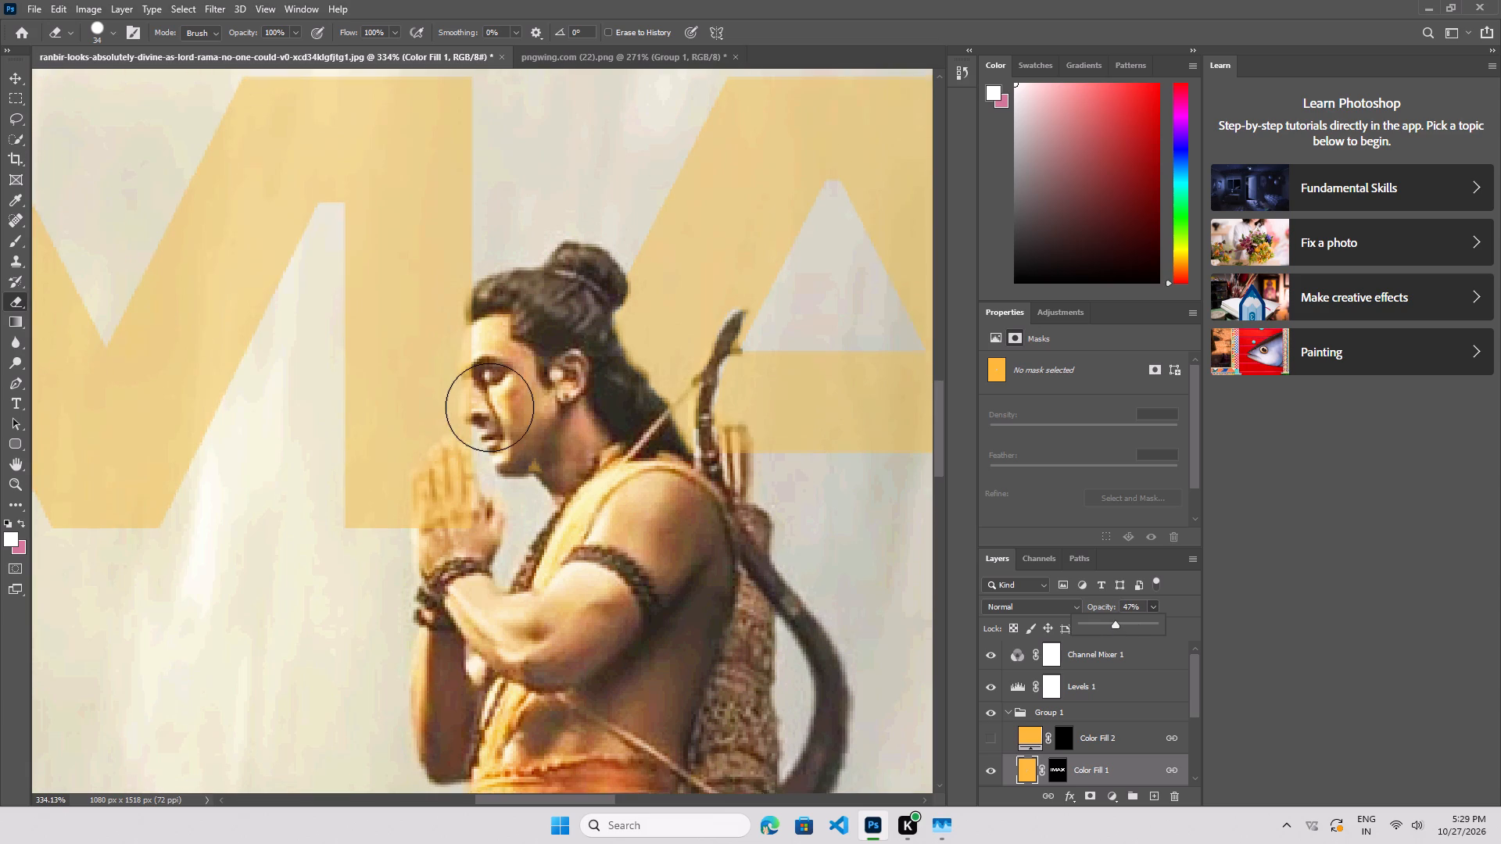
scroll(489, 407, up, 3)
Erase the edge of the M where it covers the archer's face, forehead and front hair.
click(506, 392)
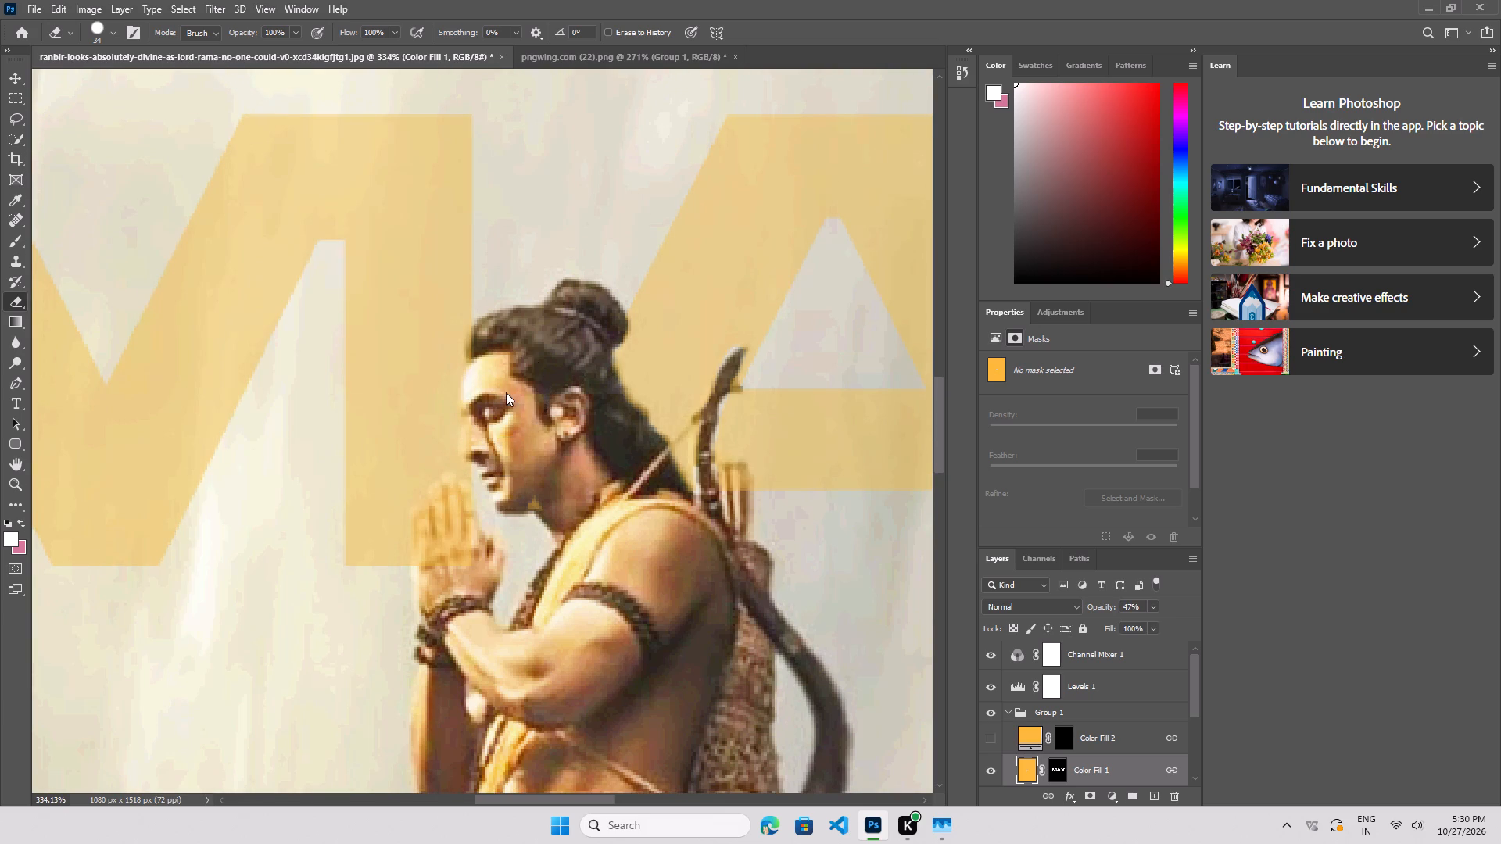
click(508, 443)
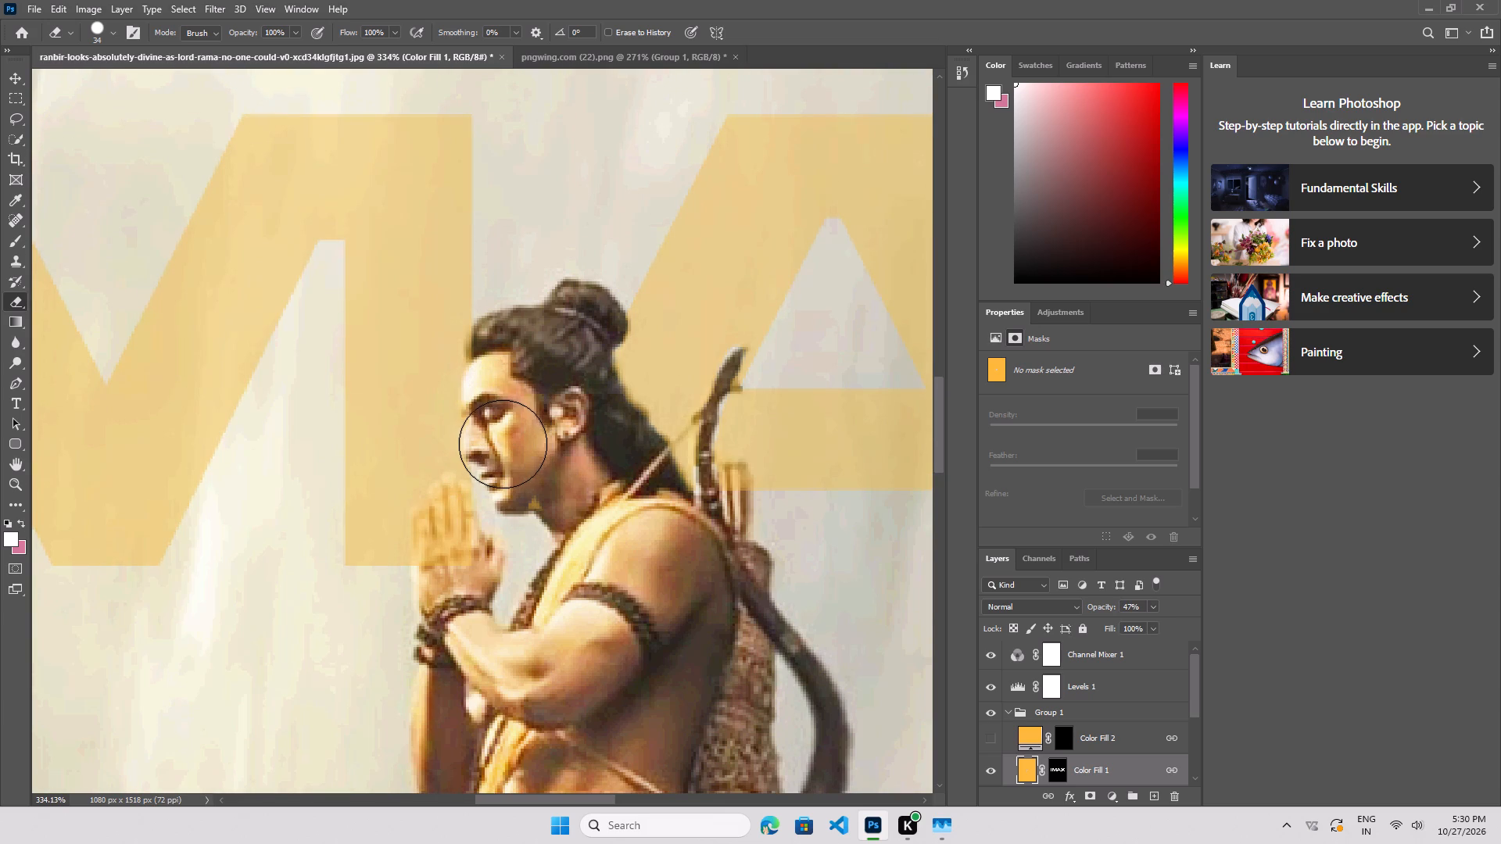
click(505, 444)
scroll(531, 361, up, 2)
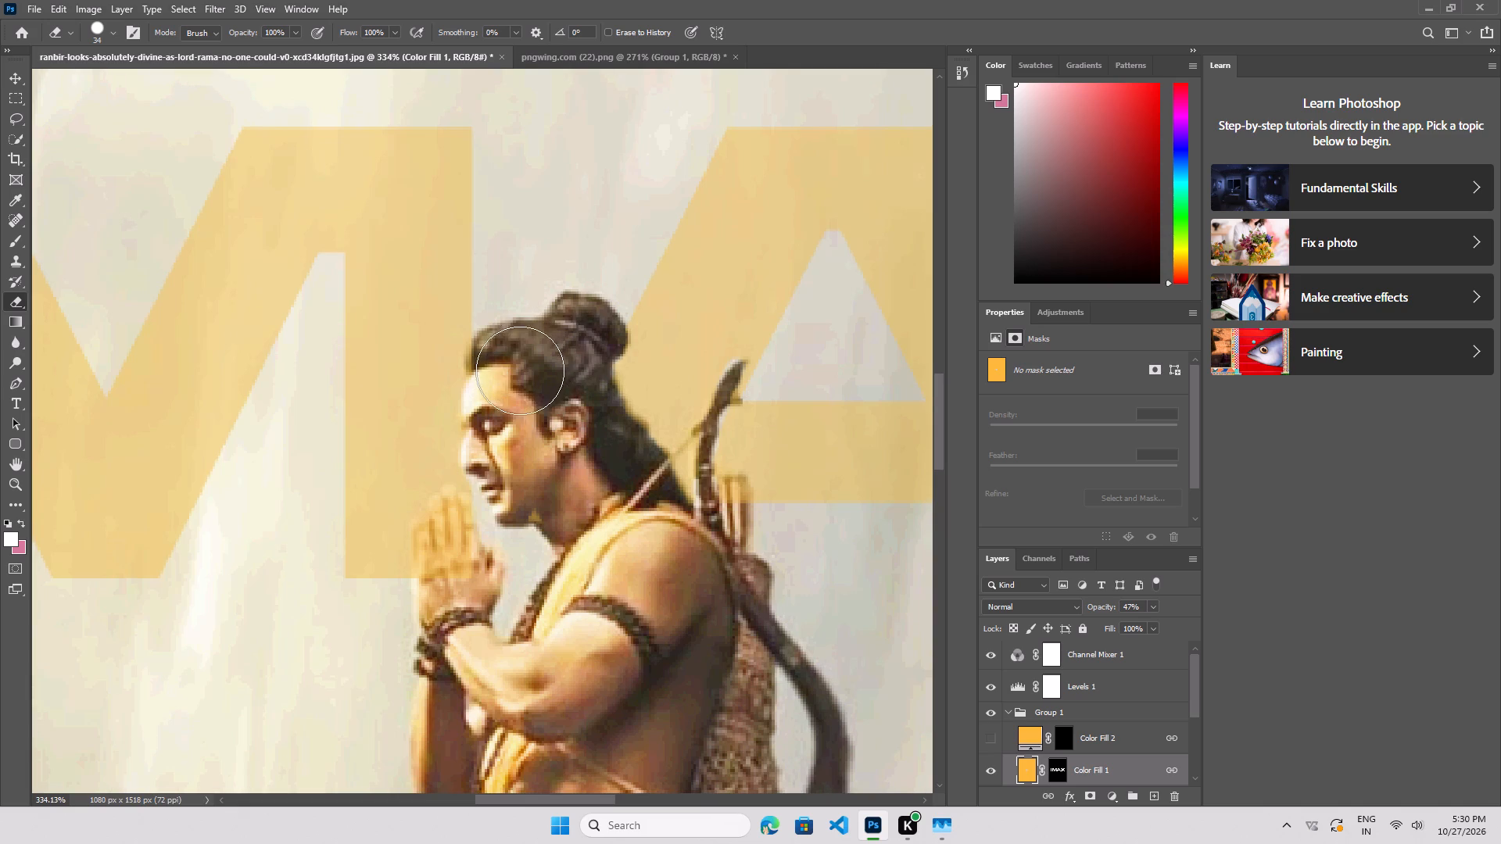
click(512, 377)
scroll(559, 443, down, 1)
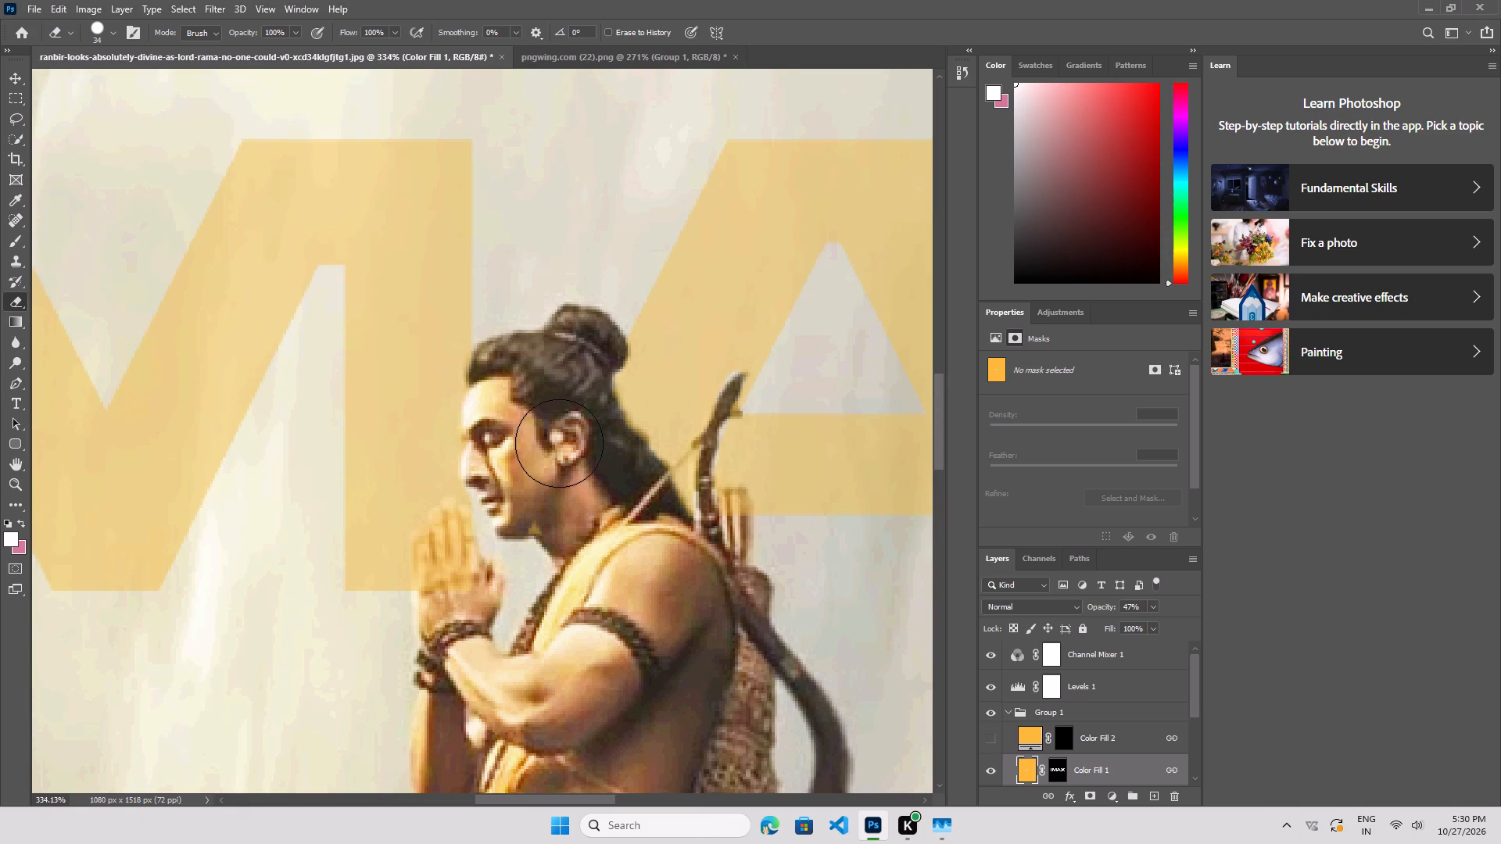
Reduce the eraser to 21 px and erase the part of the M covering the archer's joined hands and fingers.
scroll(559, 443, down, 13)
click(473, 416)
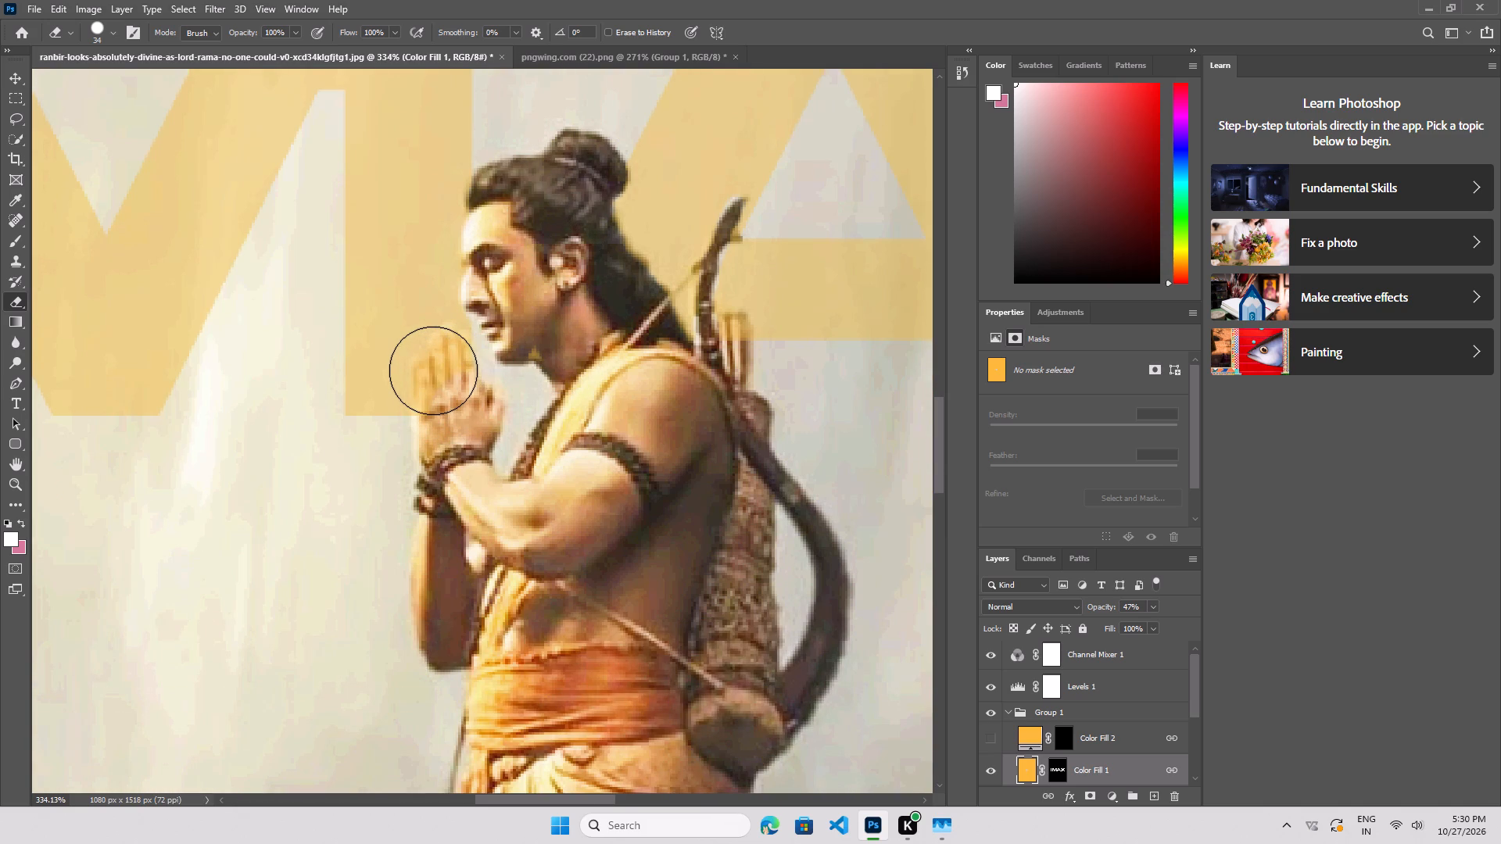
click(113, 35)
click(101, 84)
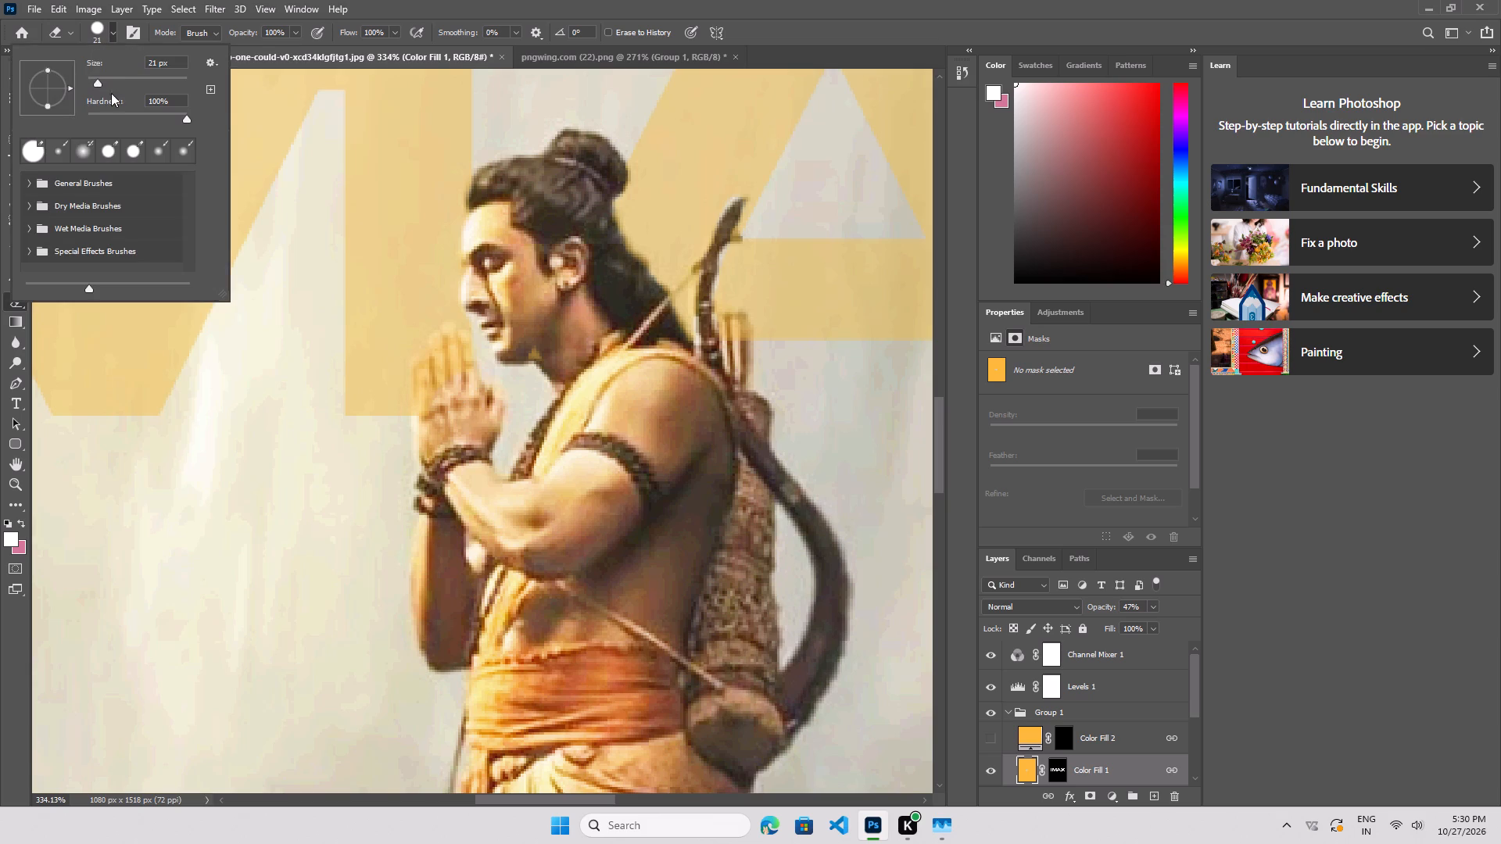
click(445, 361)
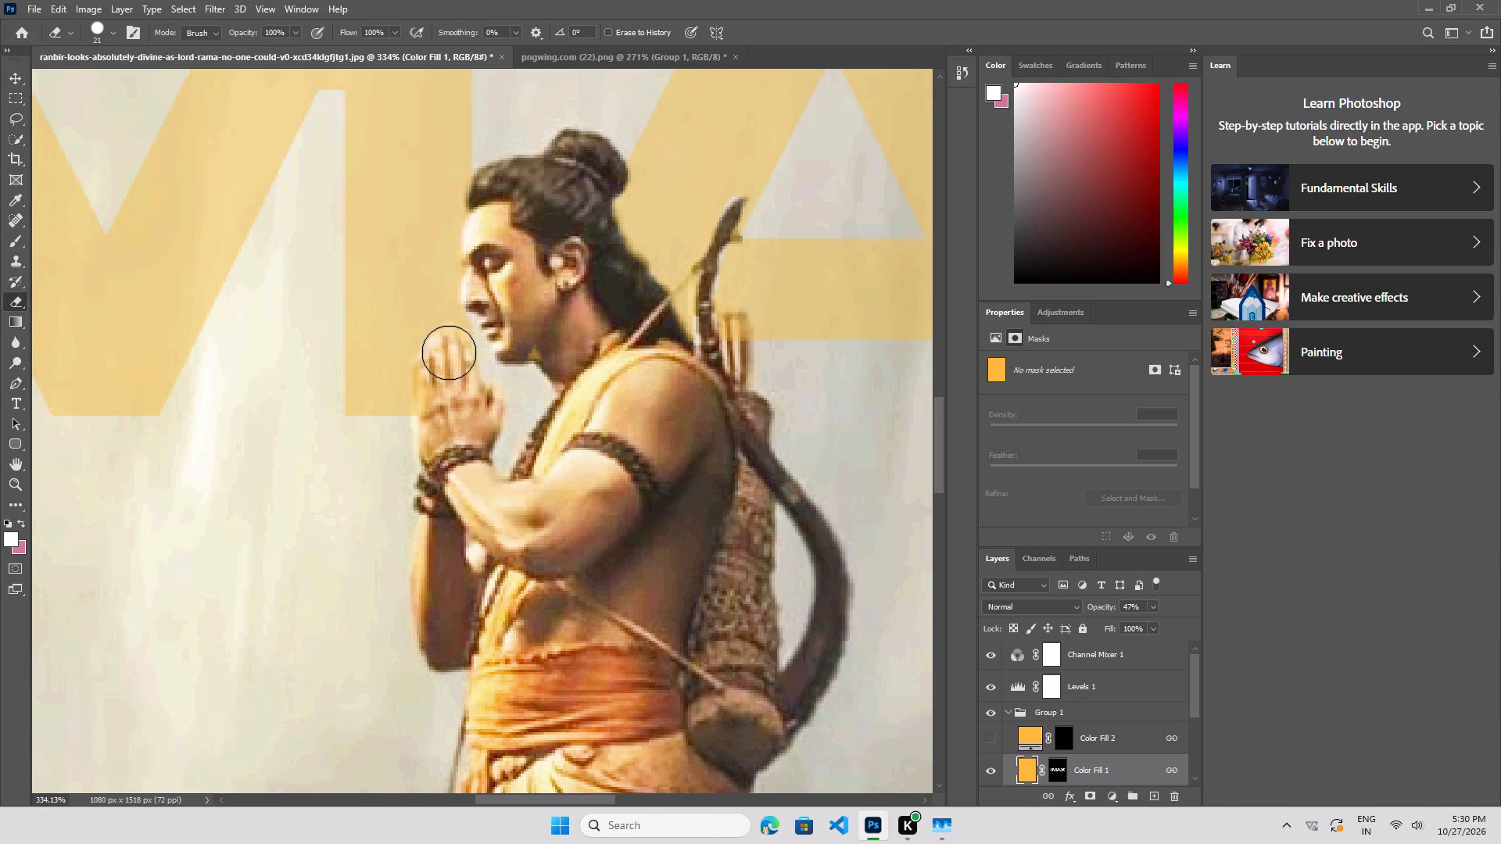
click(447, 356)
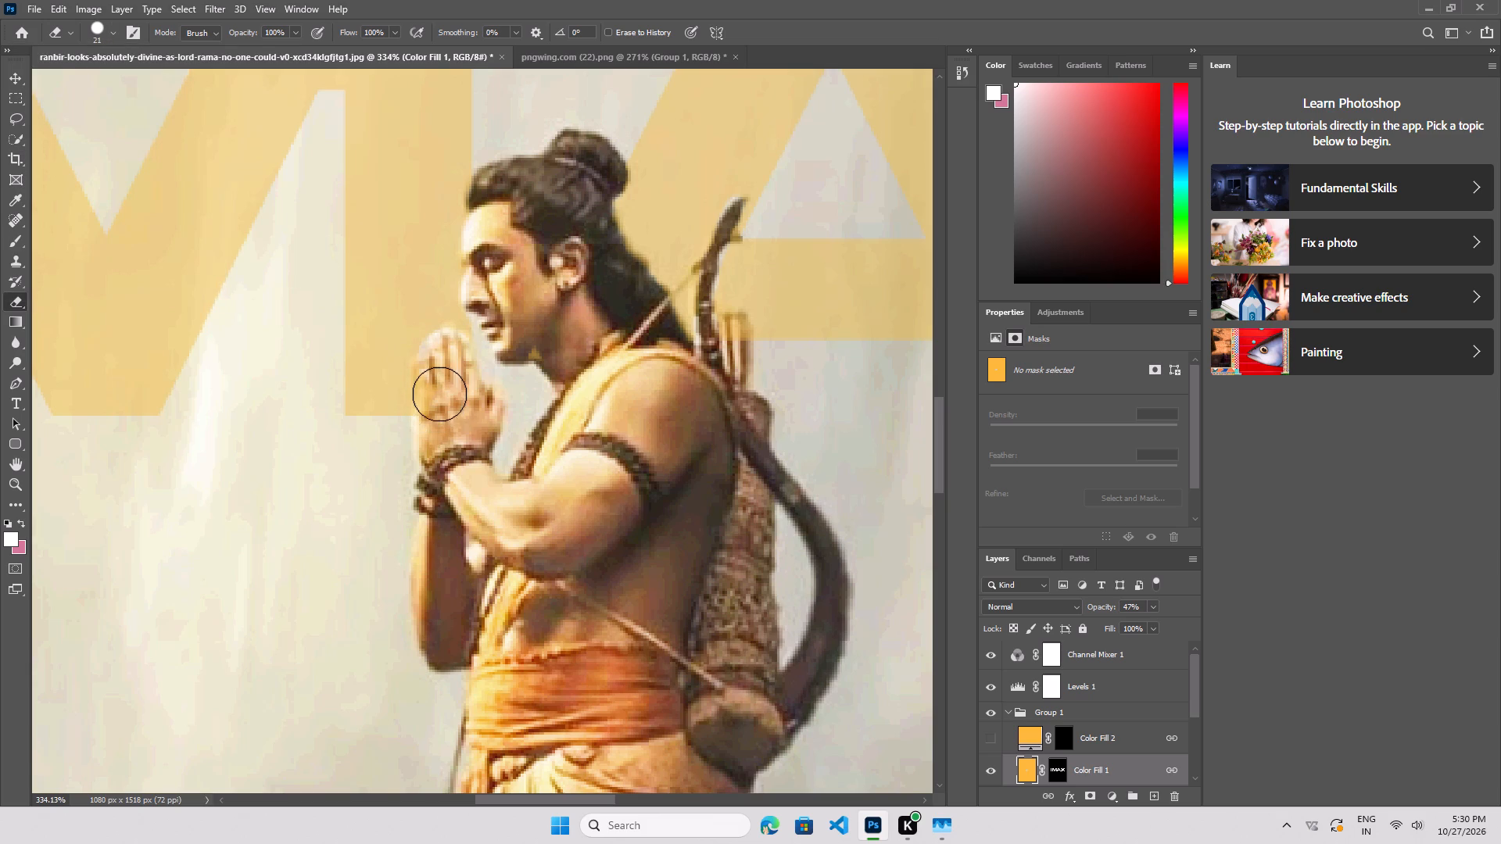
click(442, 385)
click(437, 382)
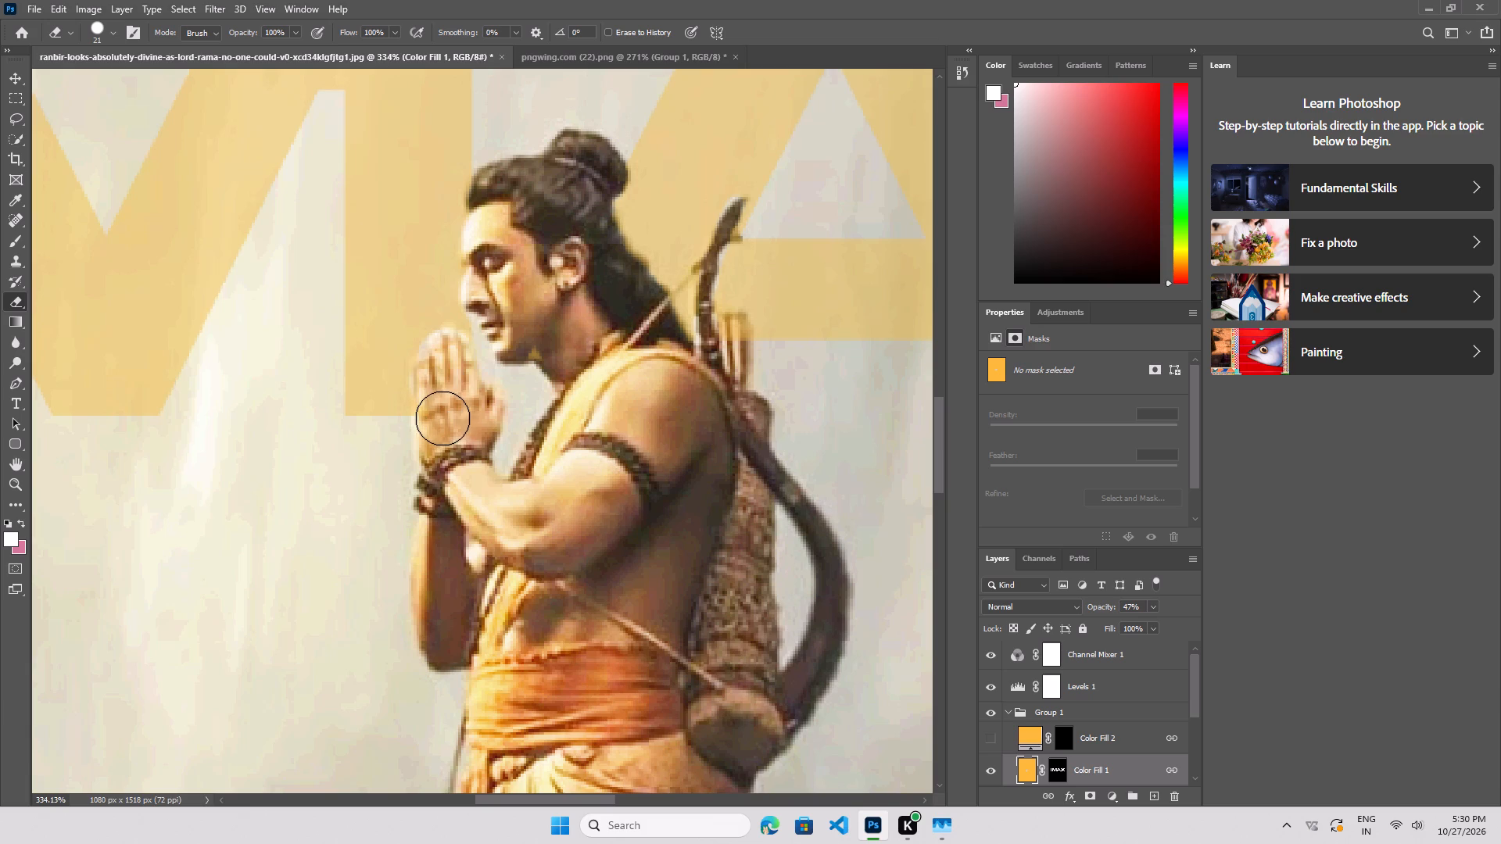
click(442, 418)
scroll(482, 483, down, 3)
click(435, 367)
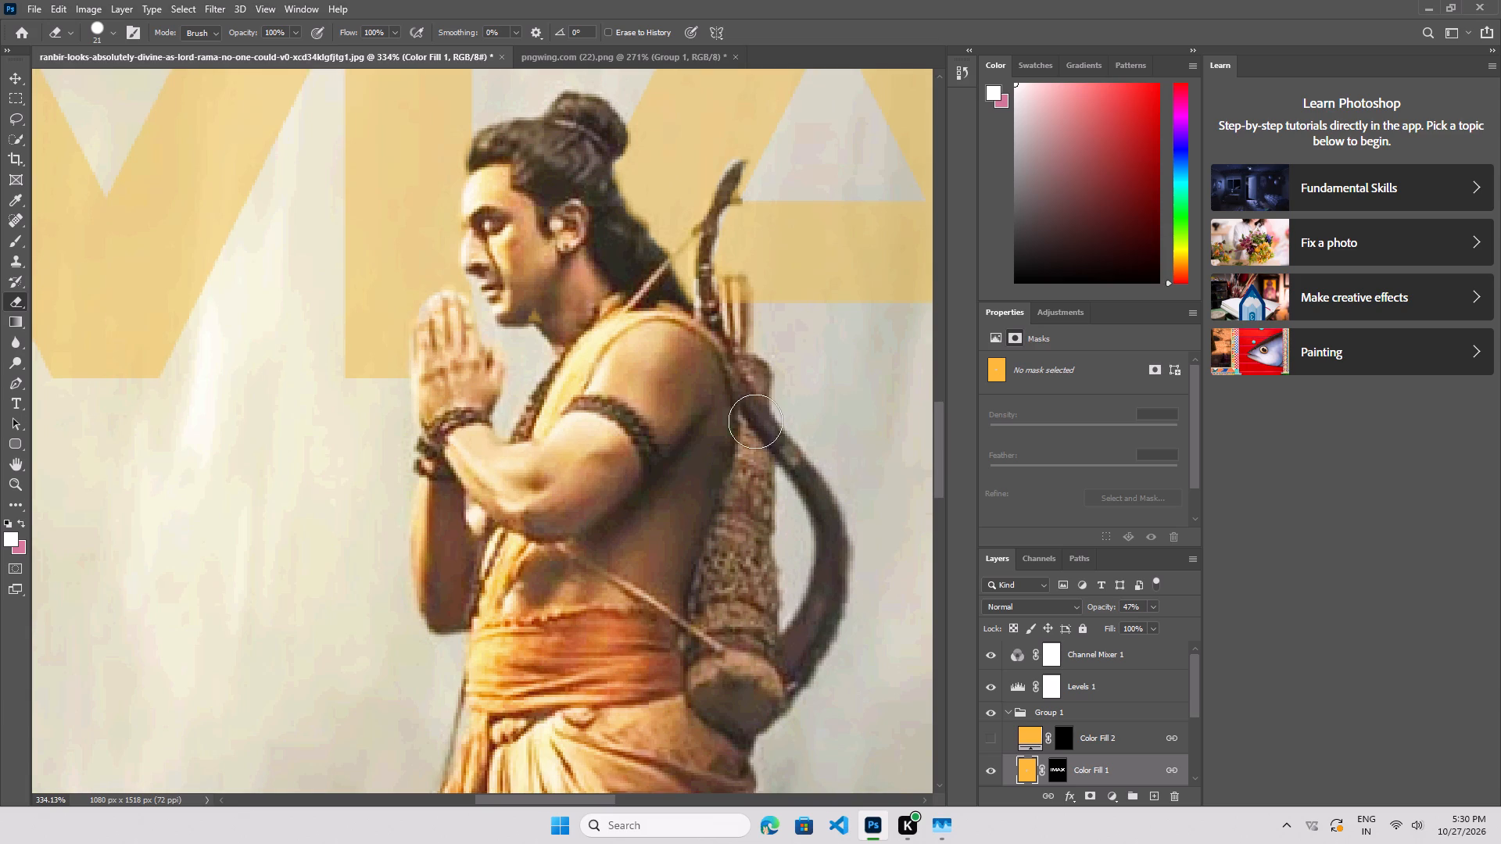
Erase the part of the A covering the arrows in the archer's quiver, and return to the whole poster with the Move tool.
click(736, 302)
scroll(763, 450, down, 5)
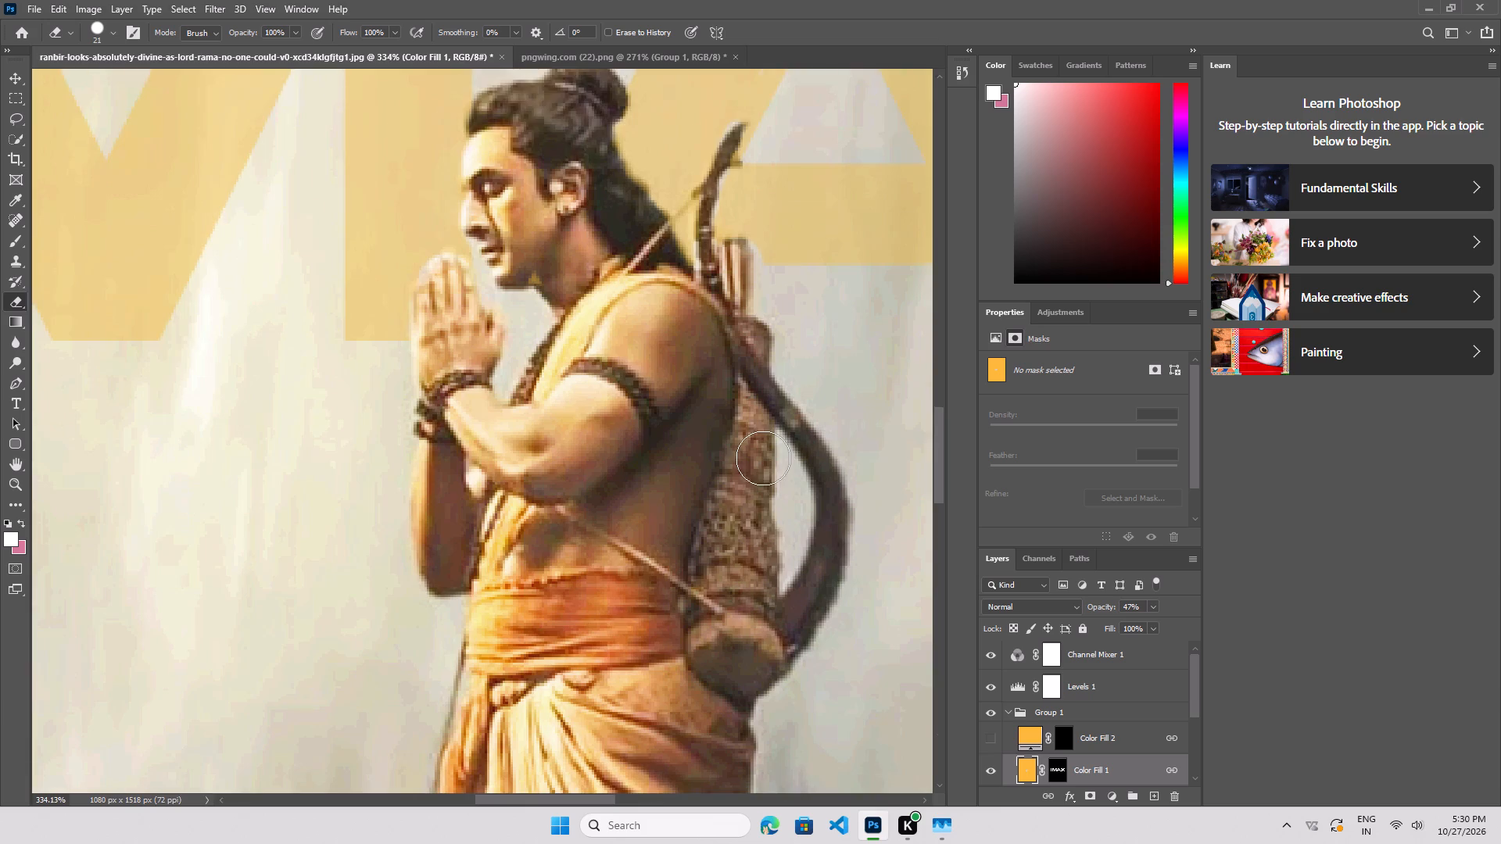
scroll(763, 458, down, 16)
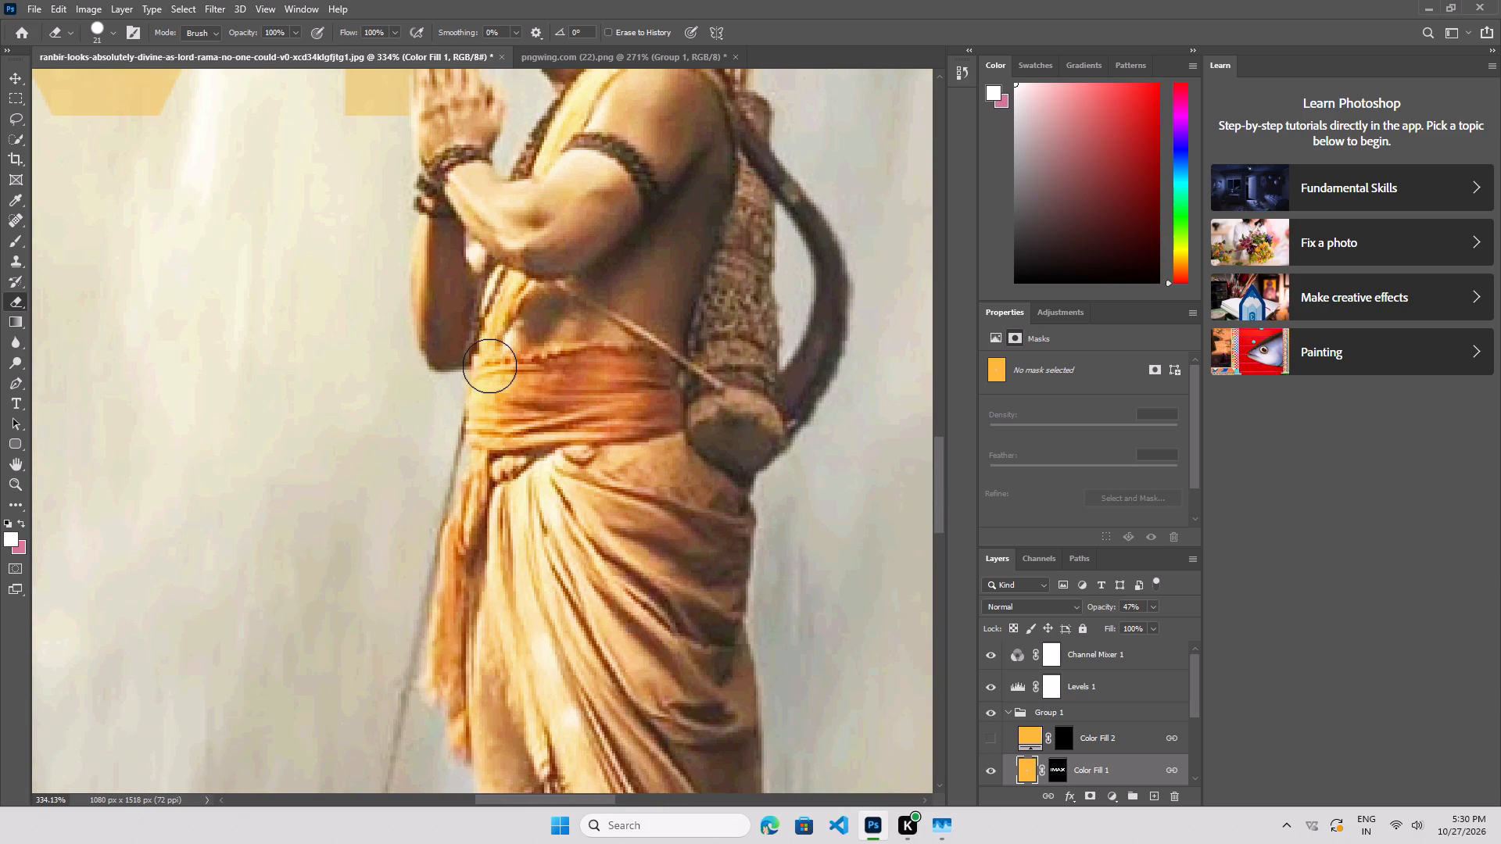
ctrl+alt+scroll(412, 364, down, 16)
ctrl+alt+right_click(421, 370)
ctrl+alt+scroll(431, 377, down, 11)
click(20, 72)
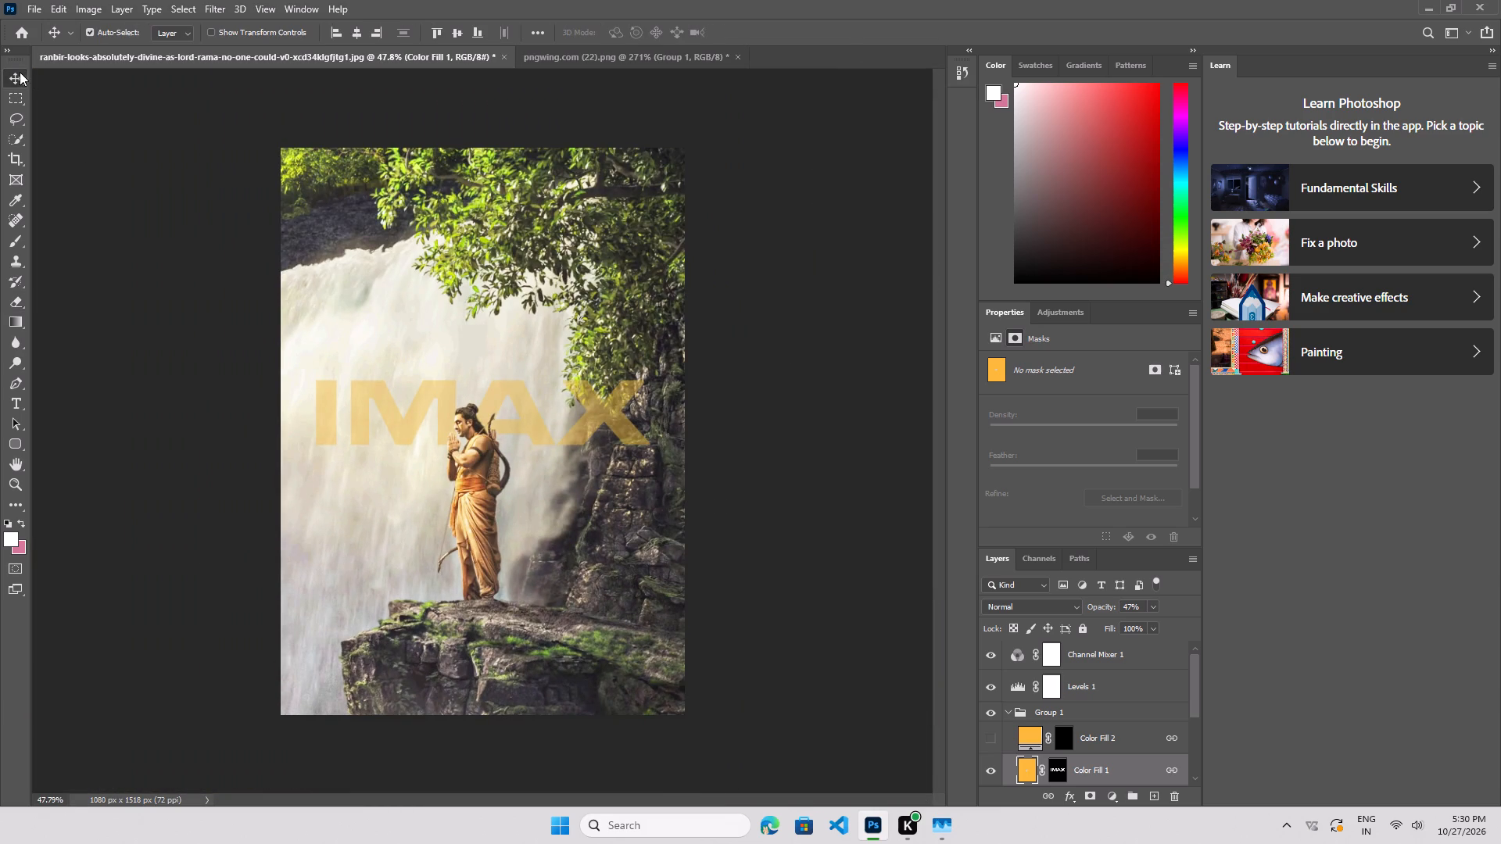
click(798, 422)
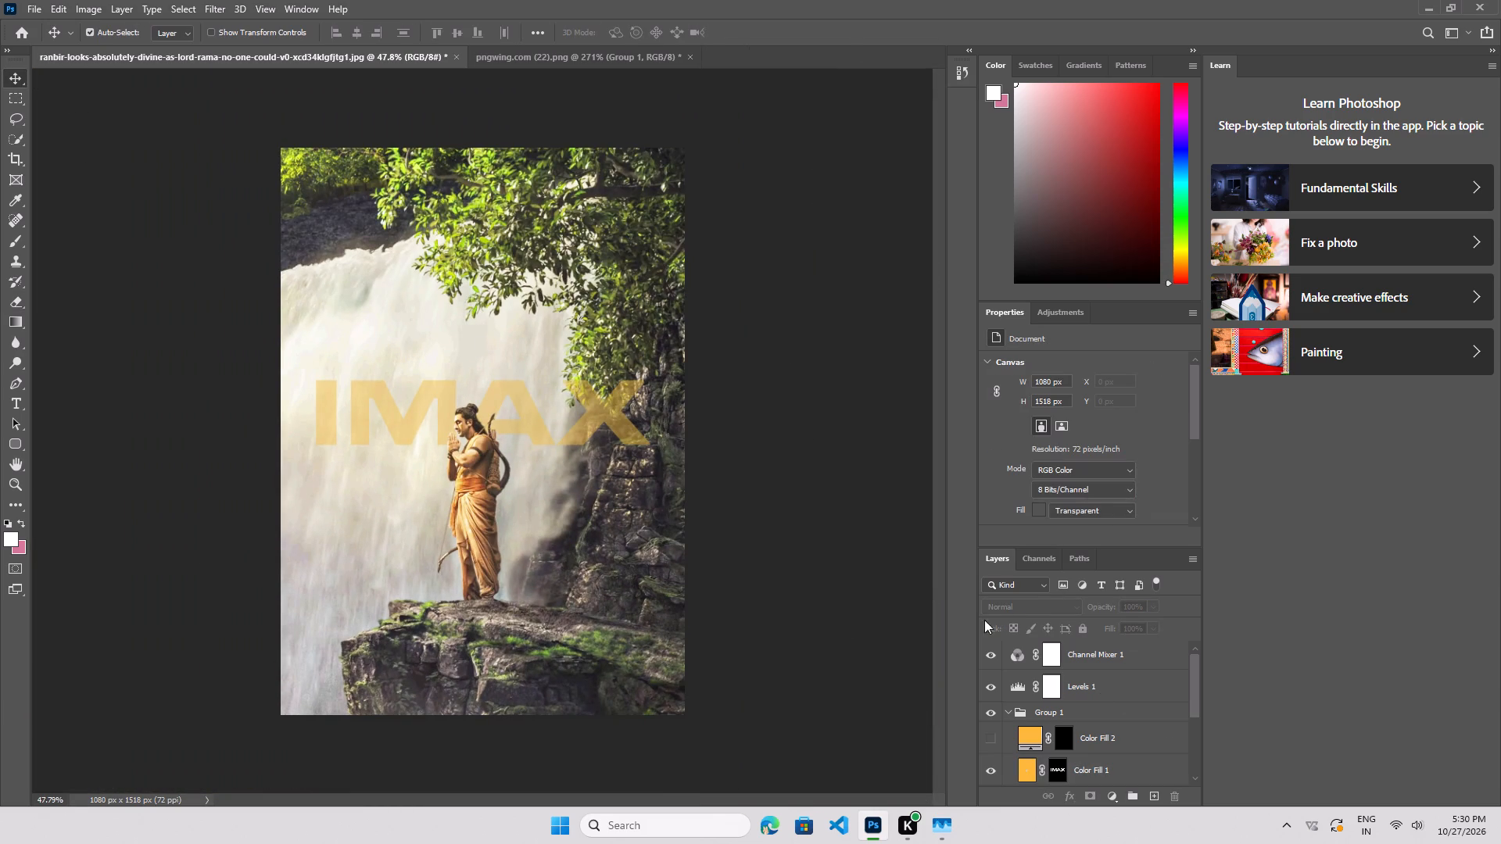
Raise the opacity of the Color Fill 1 layer to 87%.
click(1131, 772)
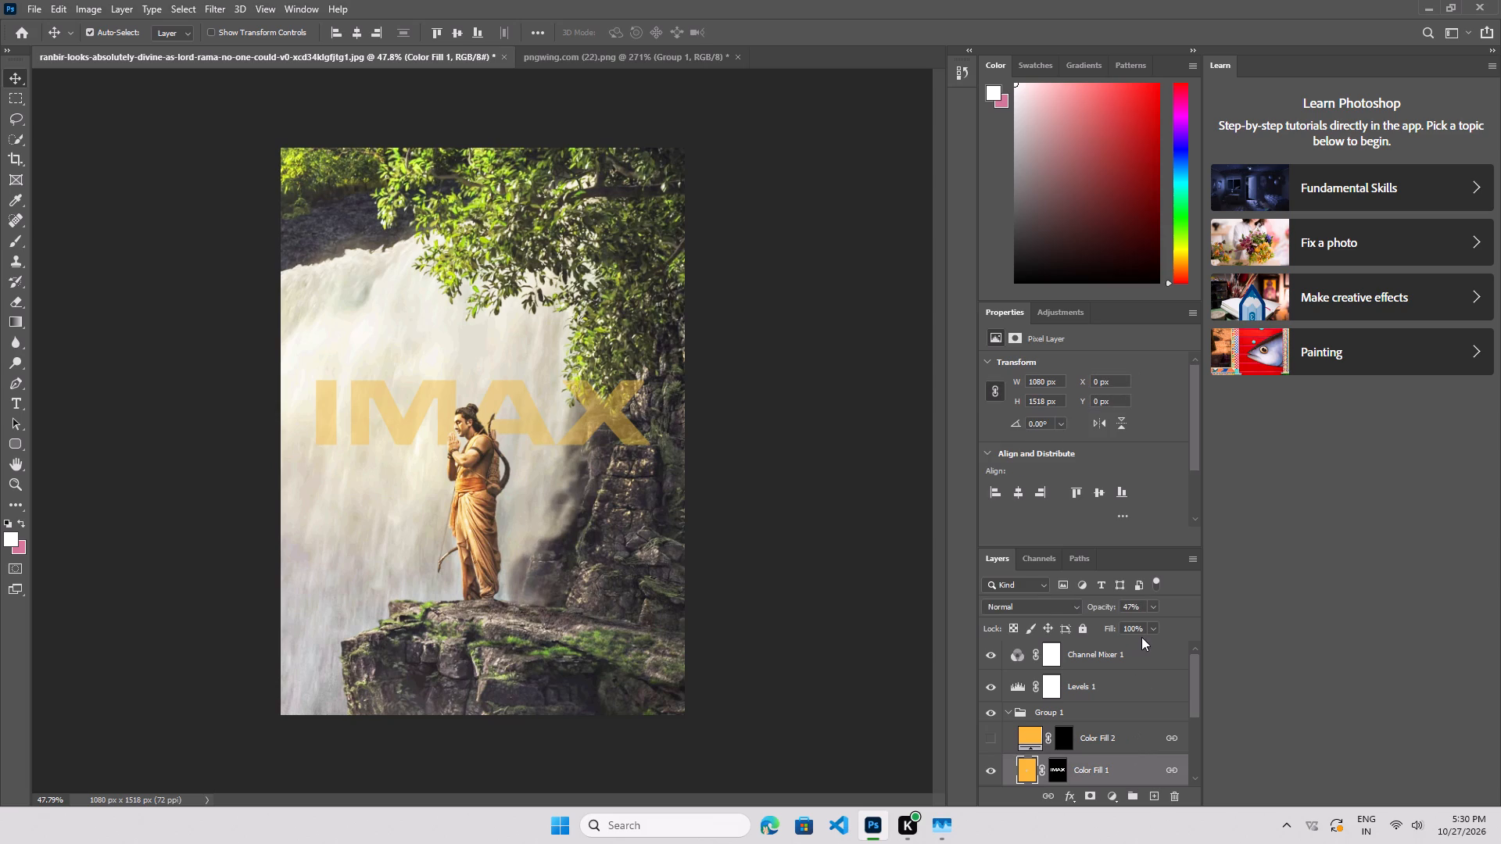
click(1123, 739)
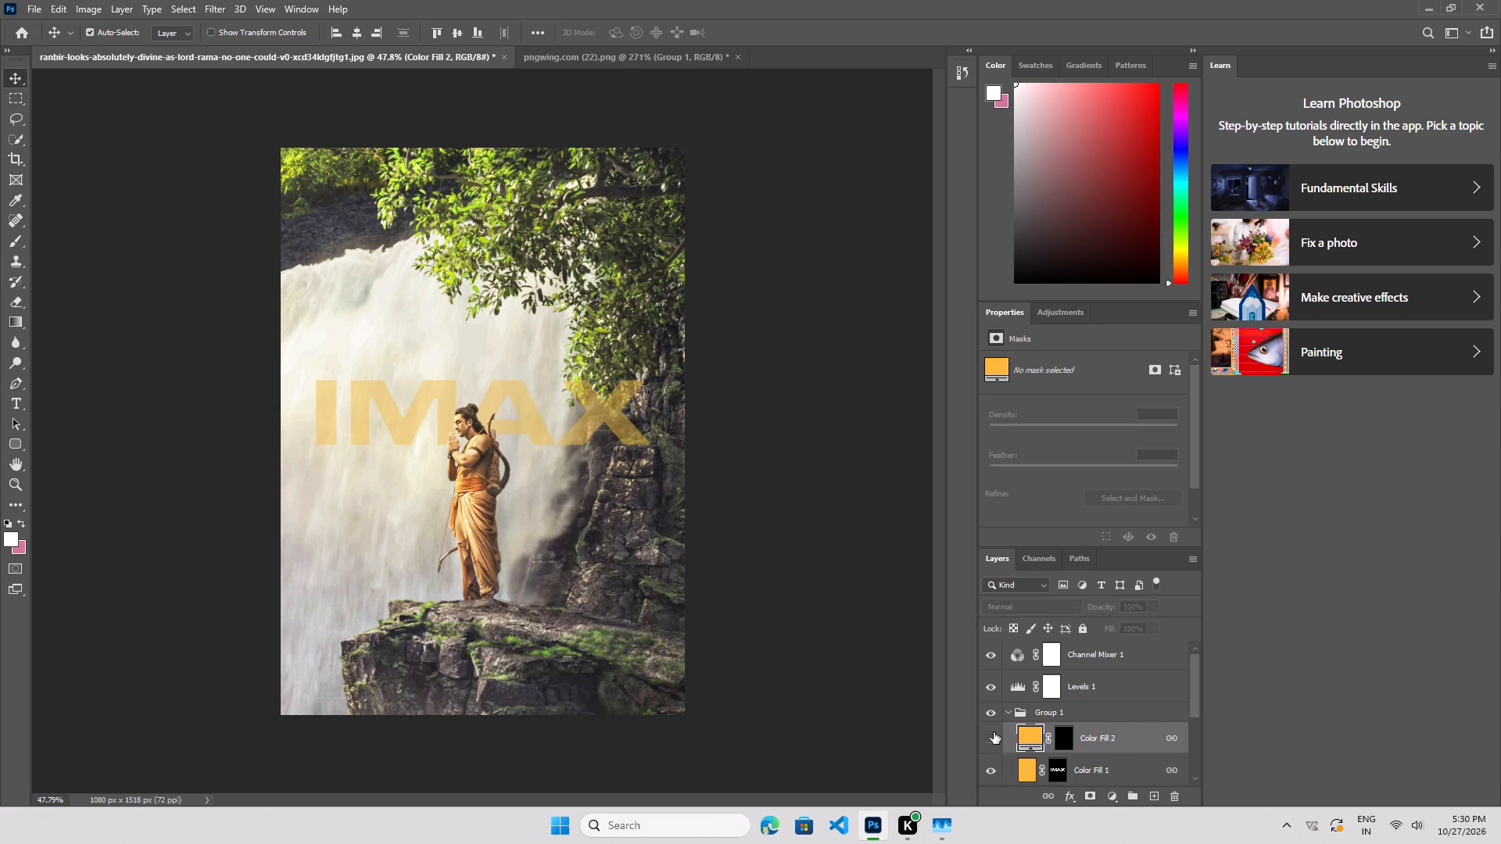
click(1111, 770)
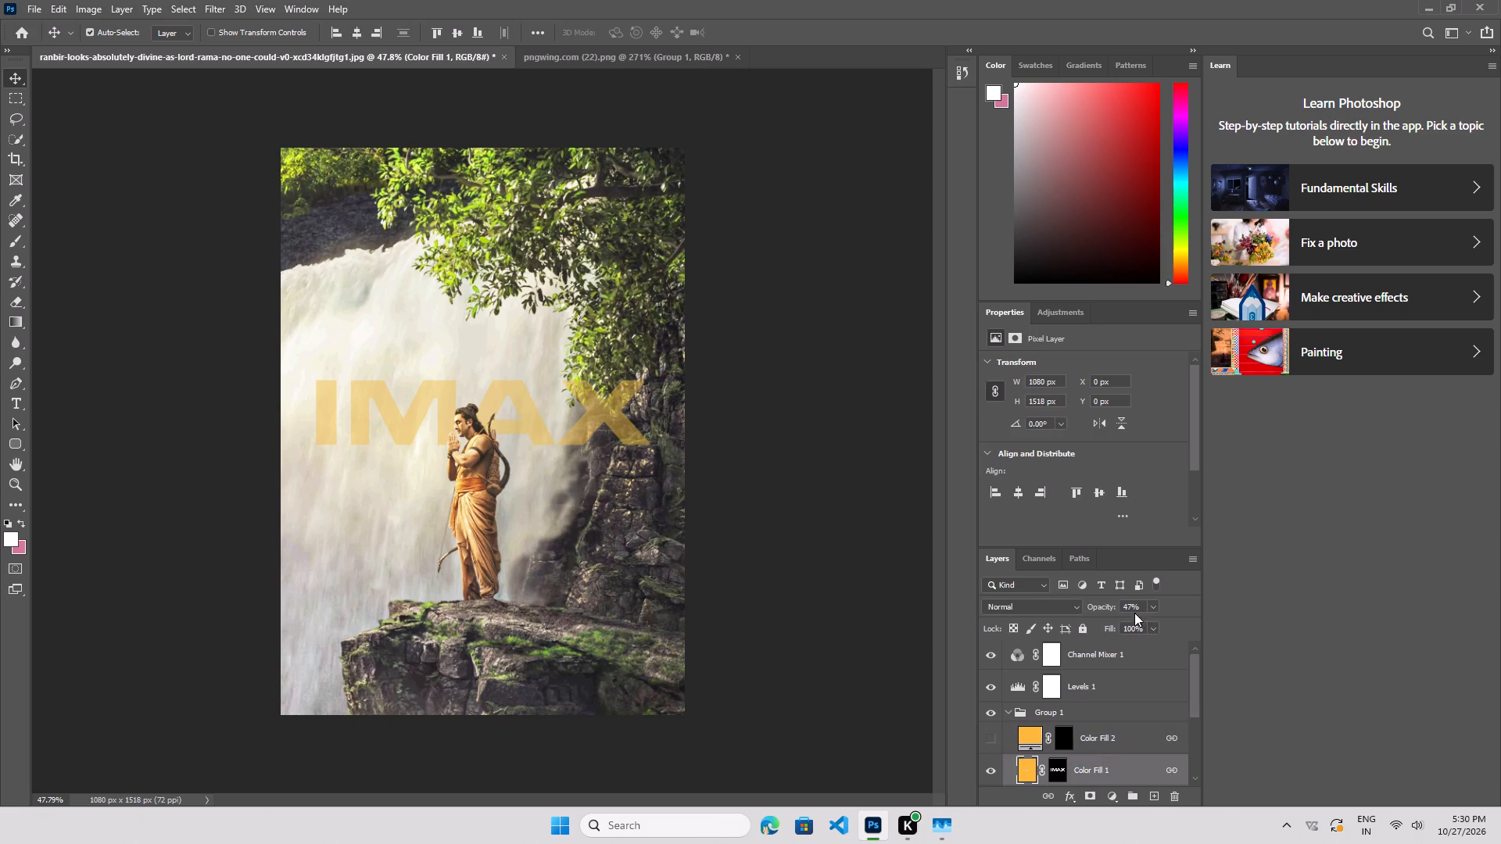
click(1152, 611)
drag(1155, 624, 1177, 627)
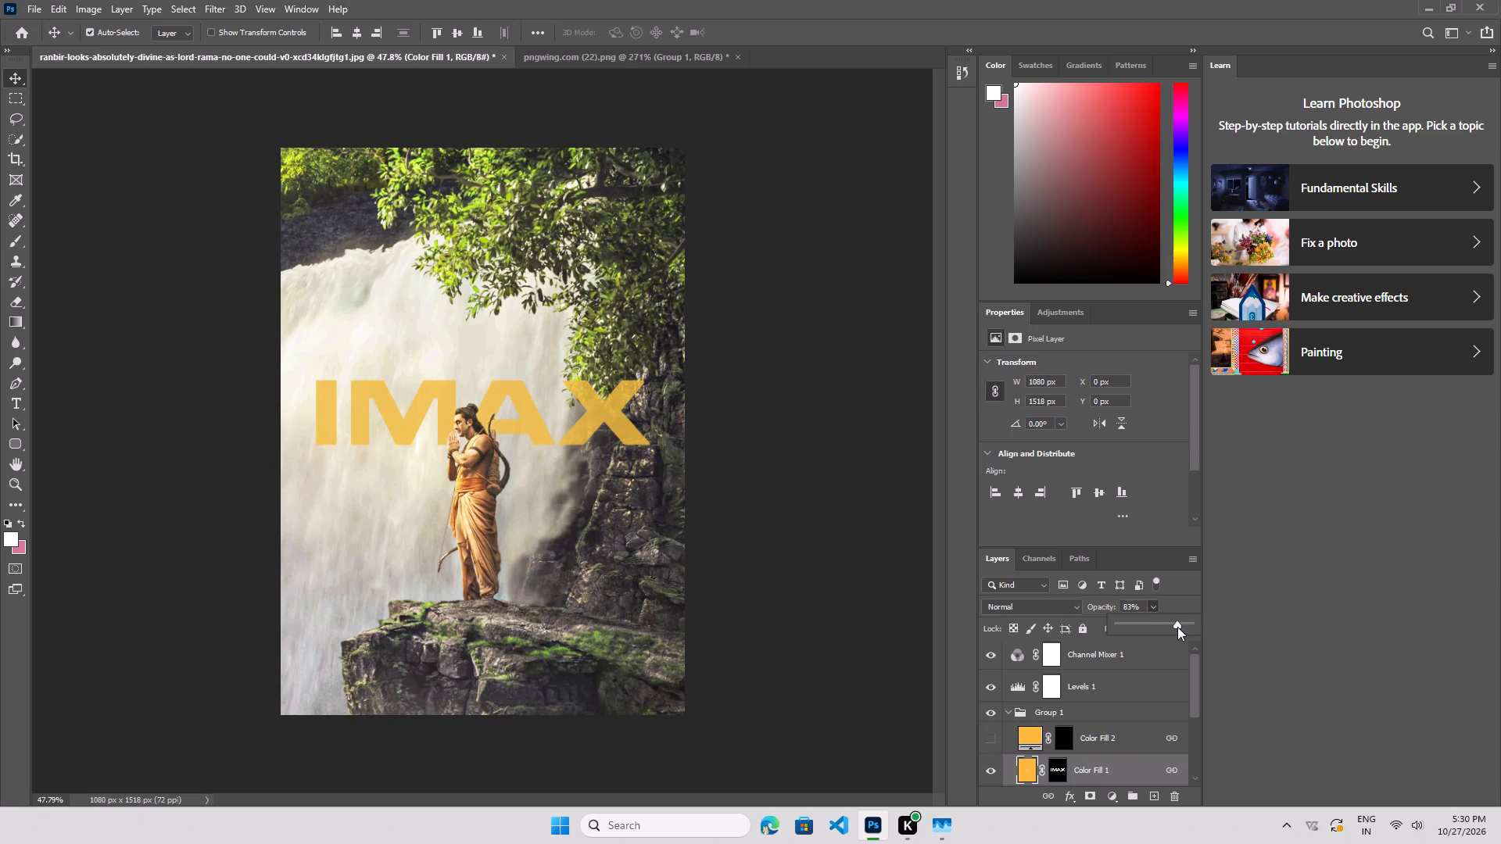
drag(1177, 627, 1217, 628)
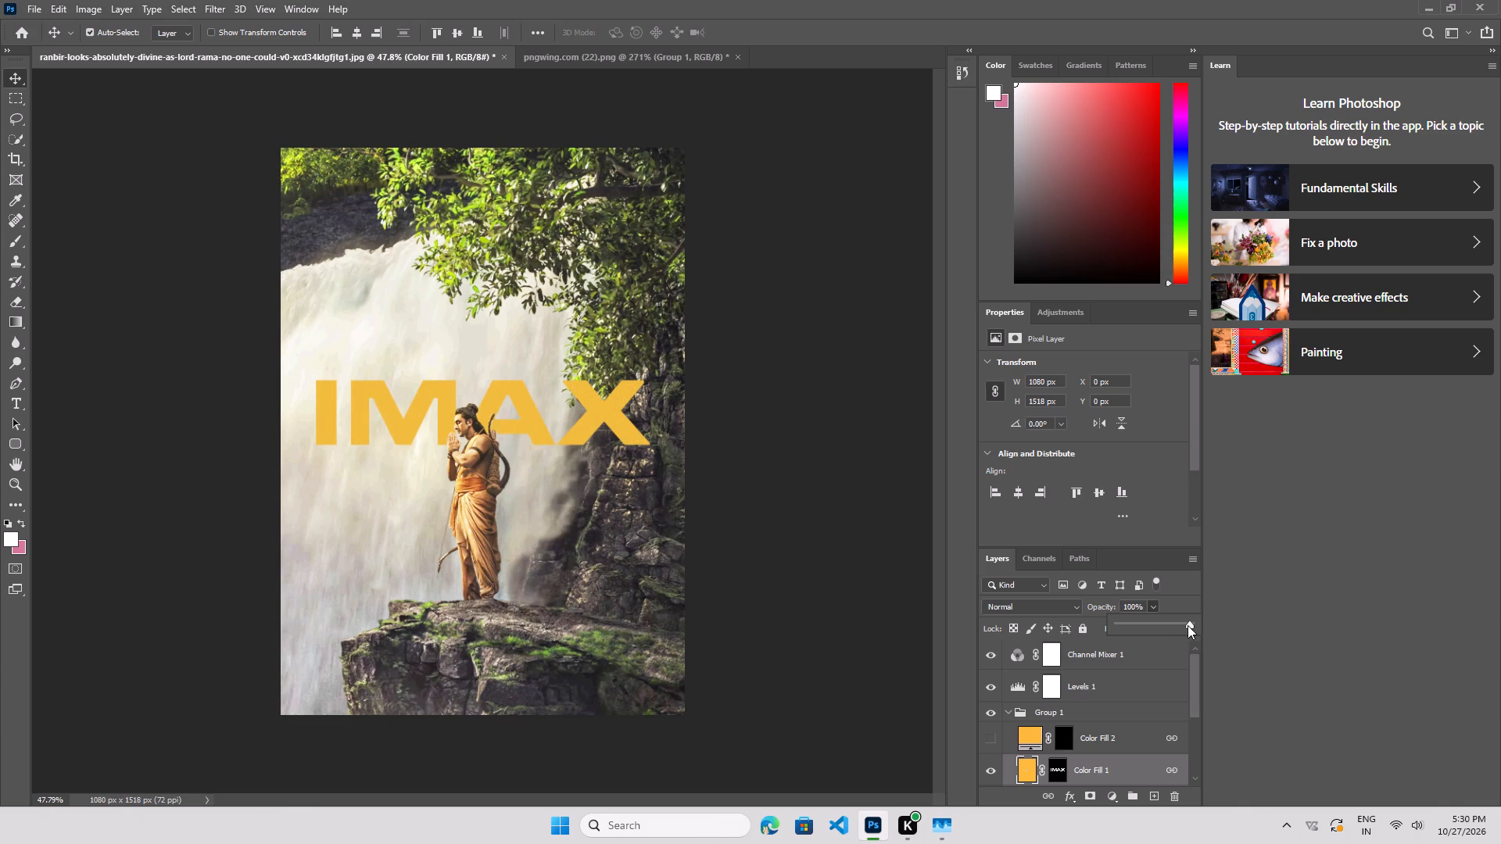
click(1183, 625)
click(785, 638)
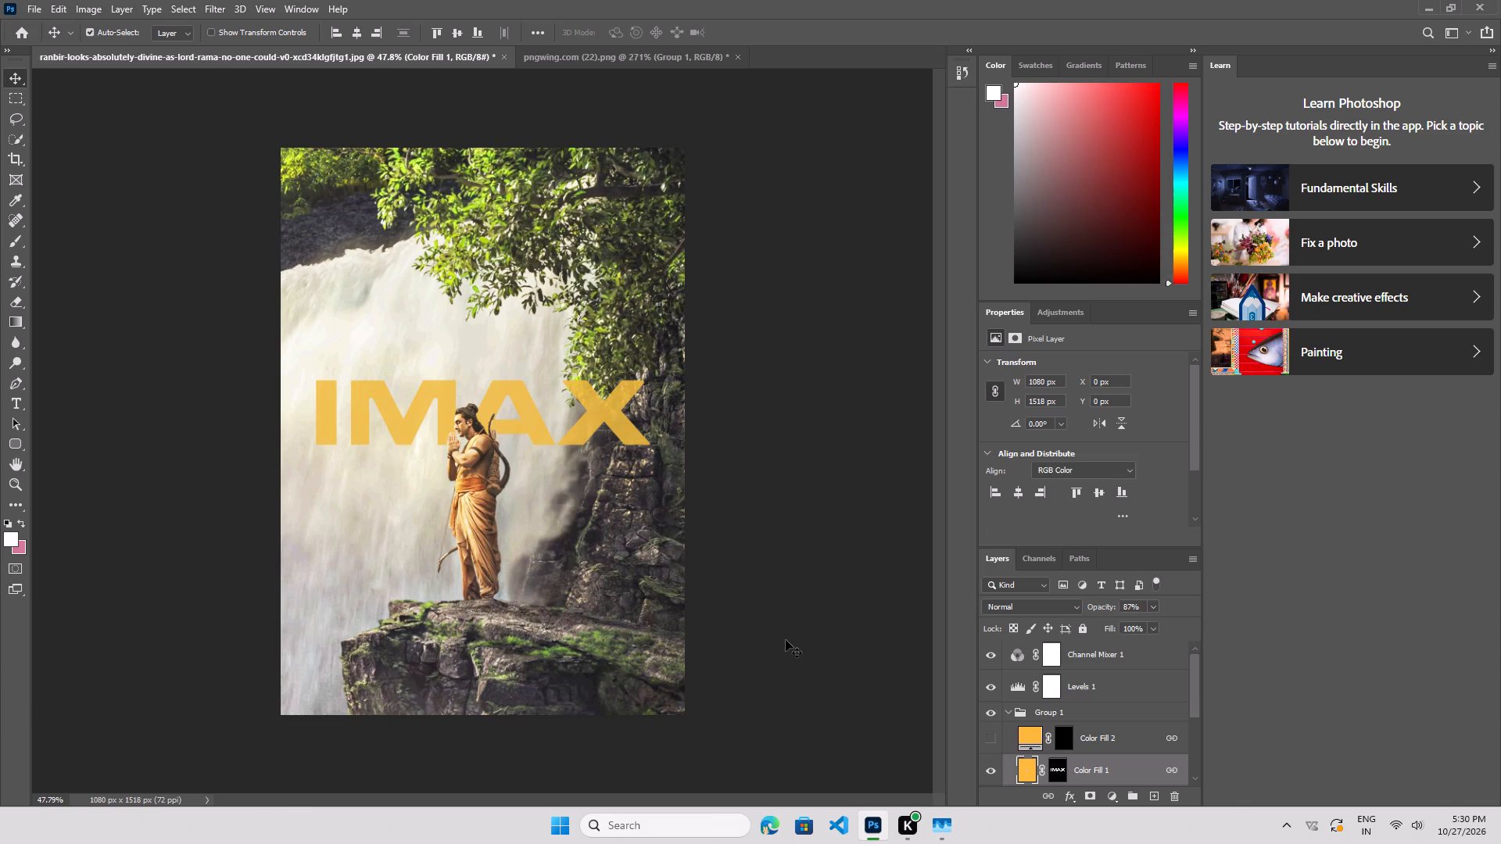
Change the fill colour of the hidden Color Fill 2 layer to a light orange with a hue of 31°.
scroll(791, 649, up, 1)
double_click(1029, 738)
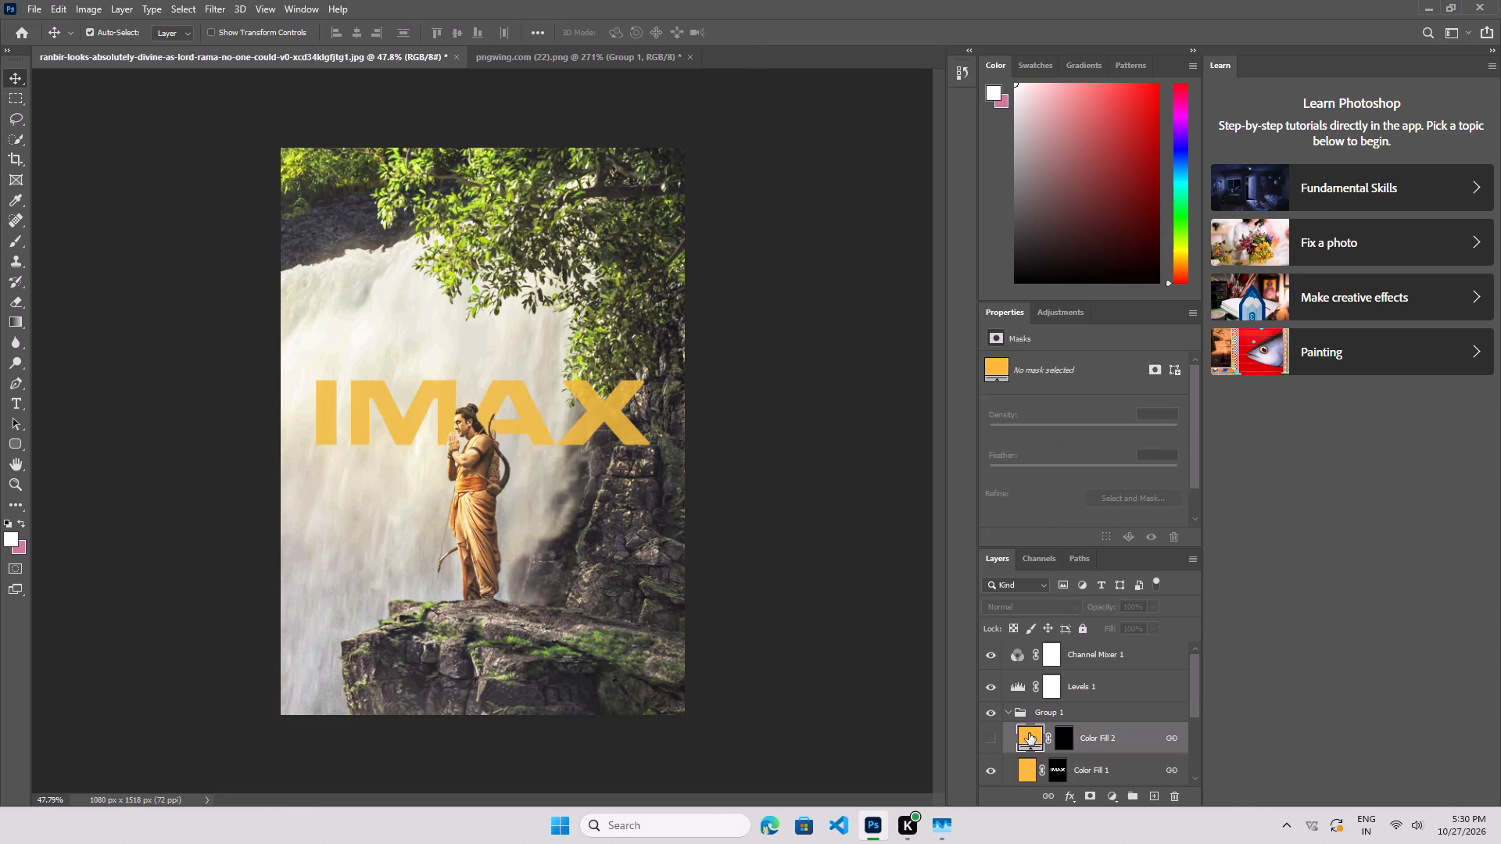
drag(1087, 361, 1107, 323)
drag(1152, 365, 1156, 366)
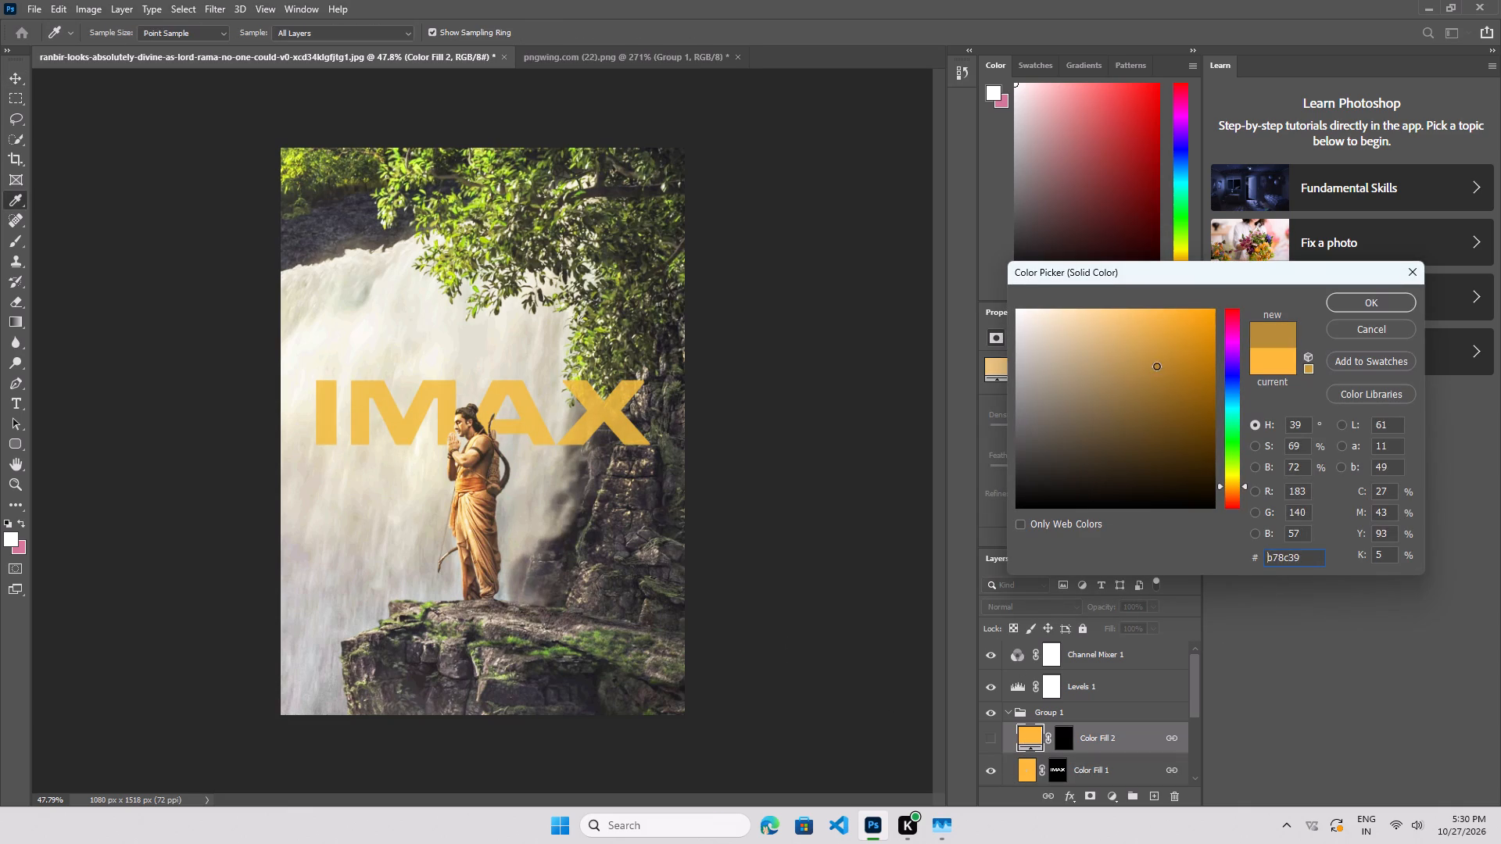
drag(1156, 366, 1137, 327)
drag(1127, 365, 1060, 327)
click(1136, 394)
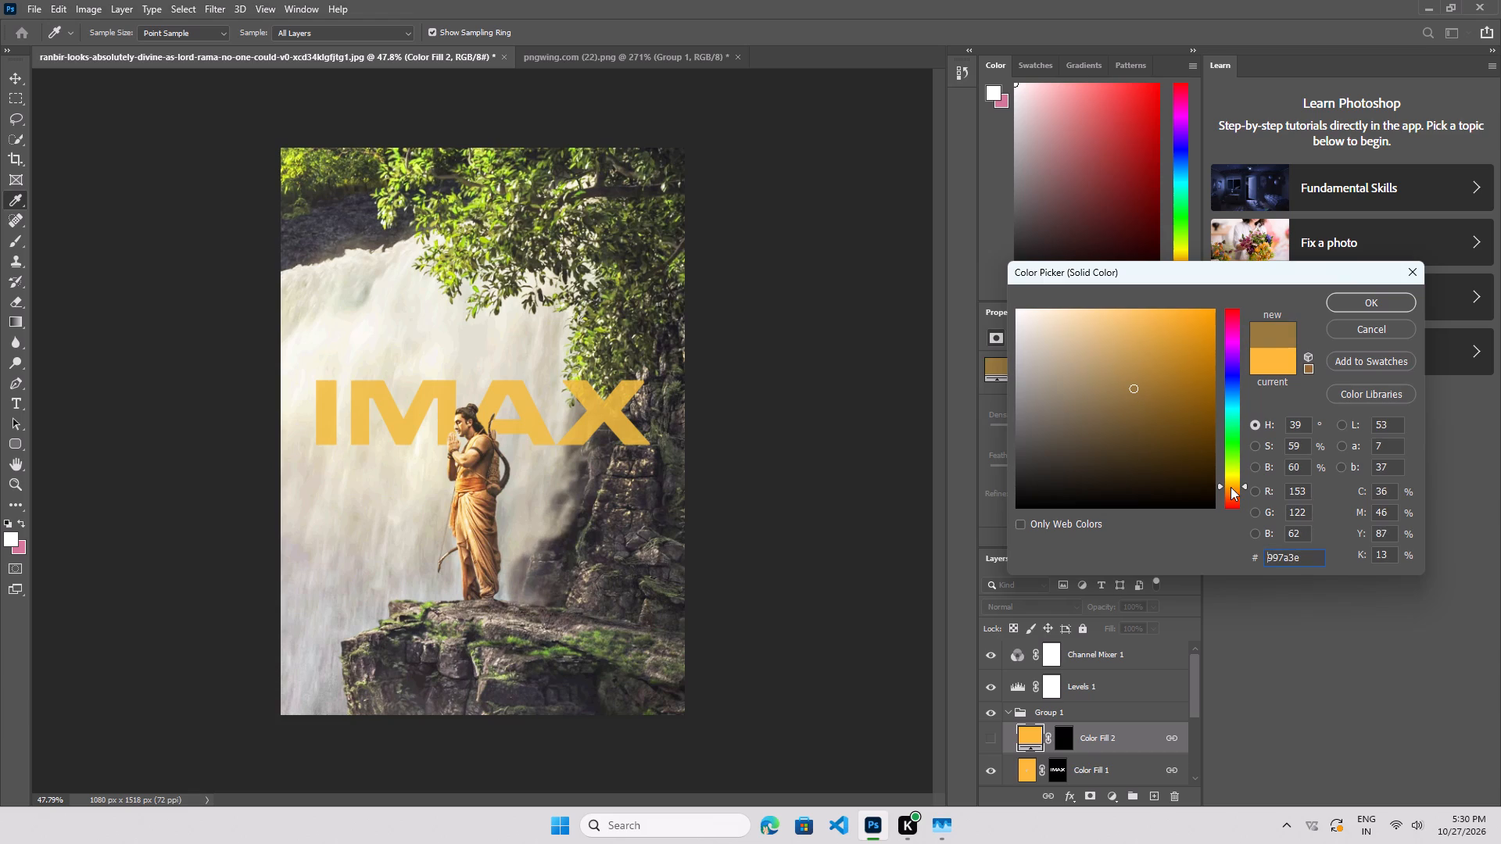
click(1234, 490)
drag(1155, 352, 1132, 324)
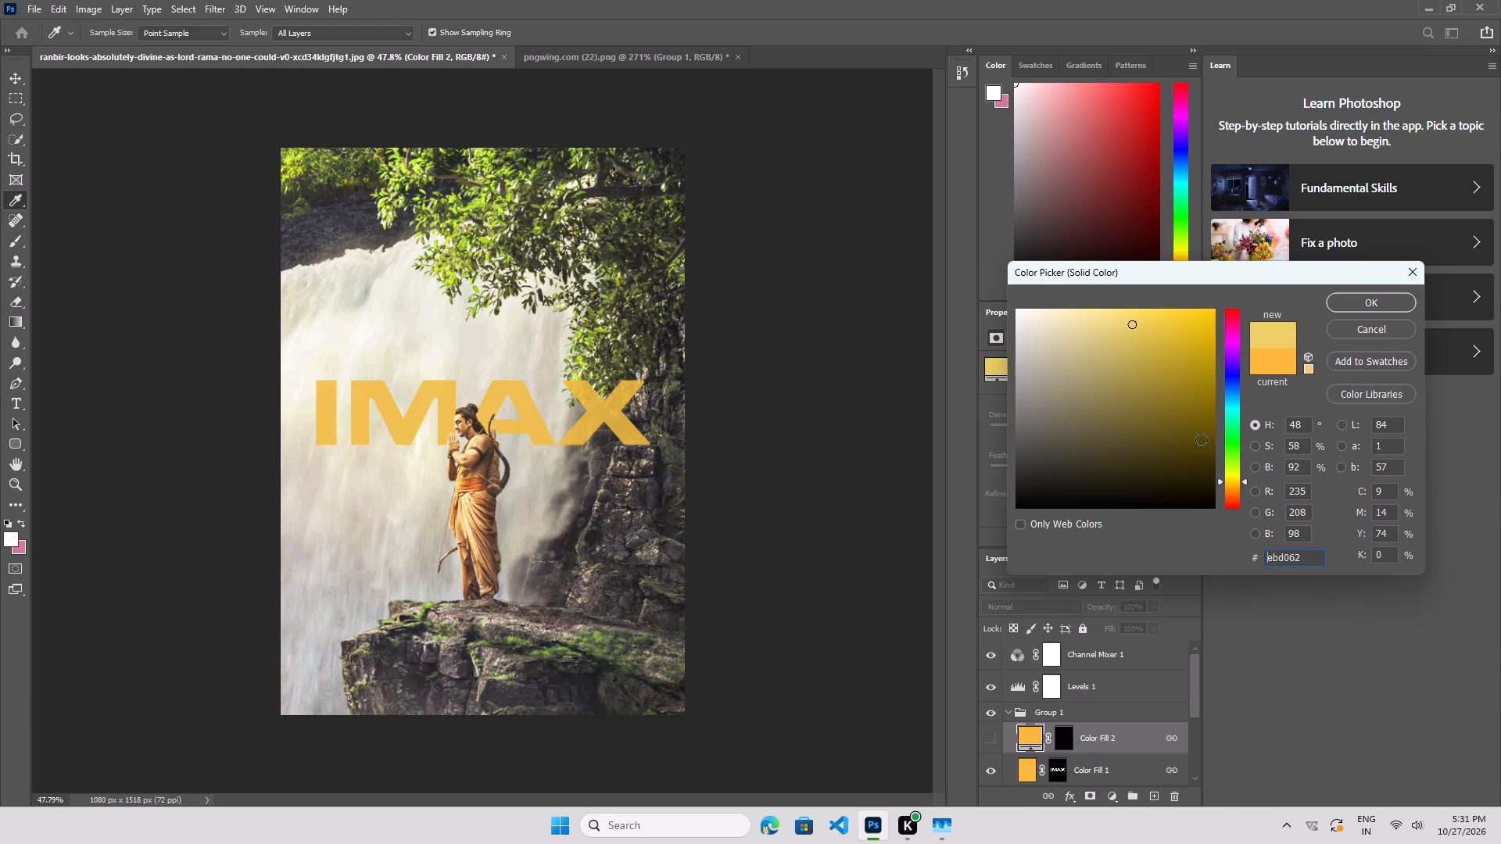
click(1240, 485)
click(1231, 481)
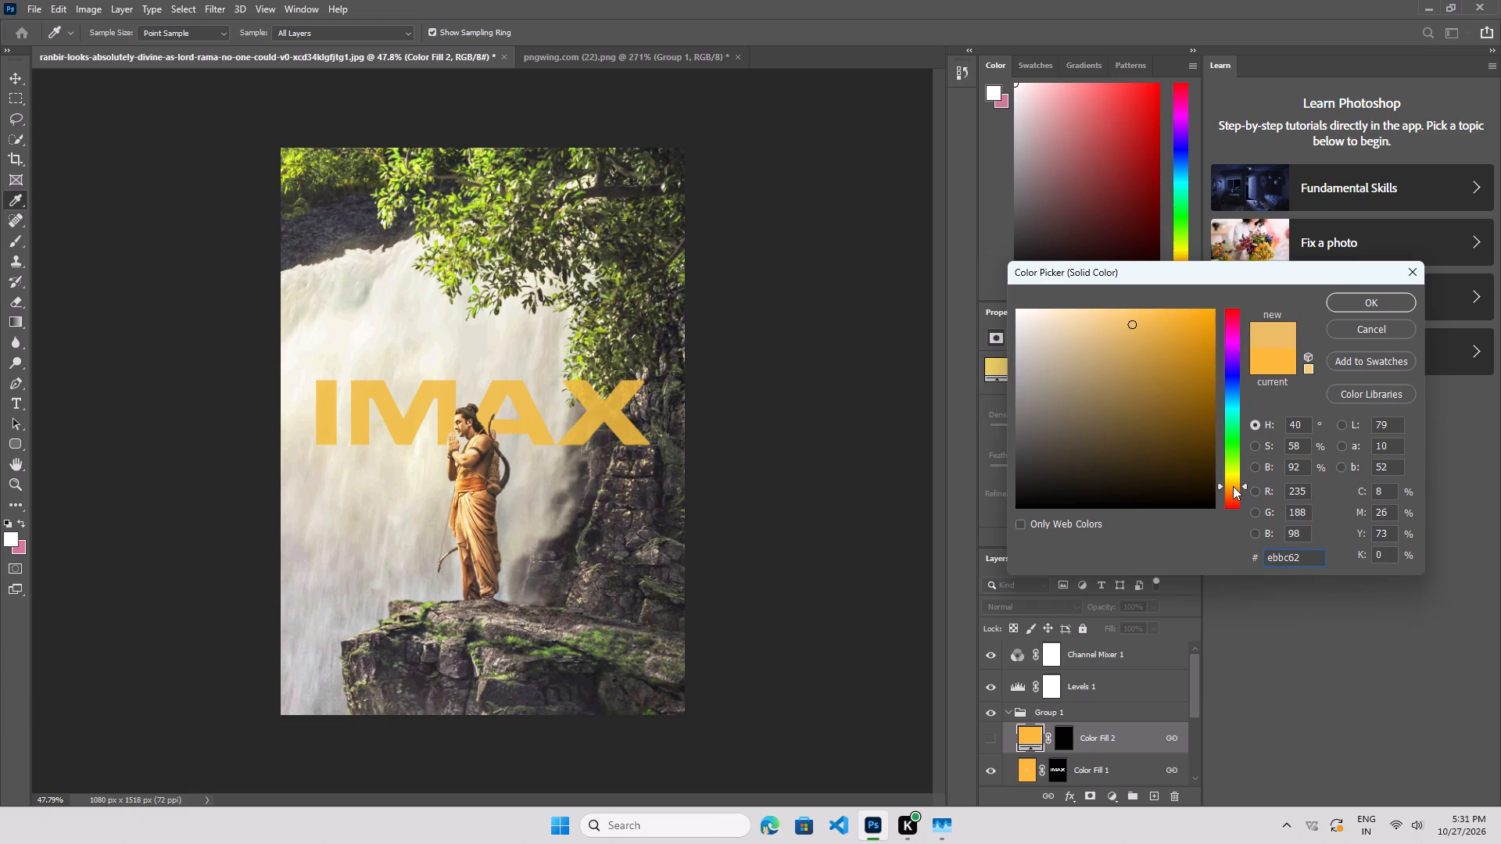
drag(1175, 328, 1154, 324)
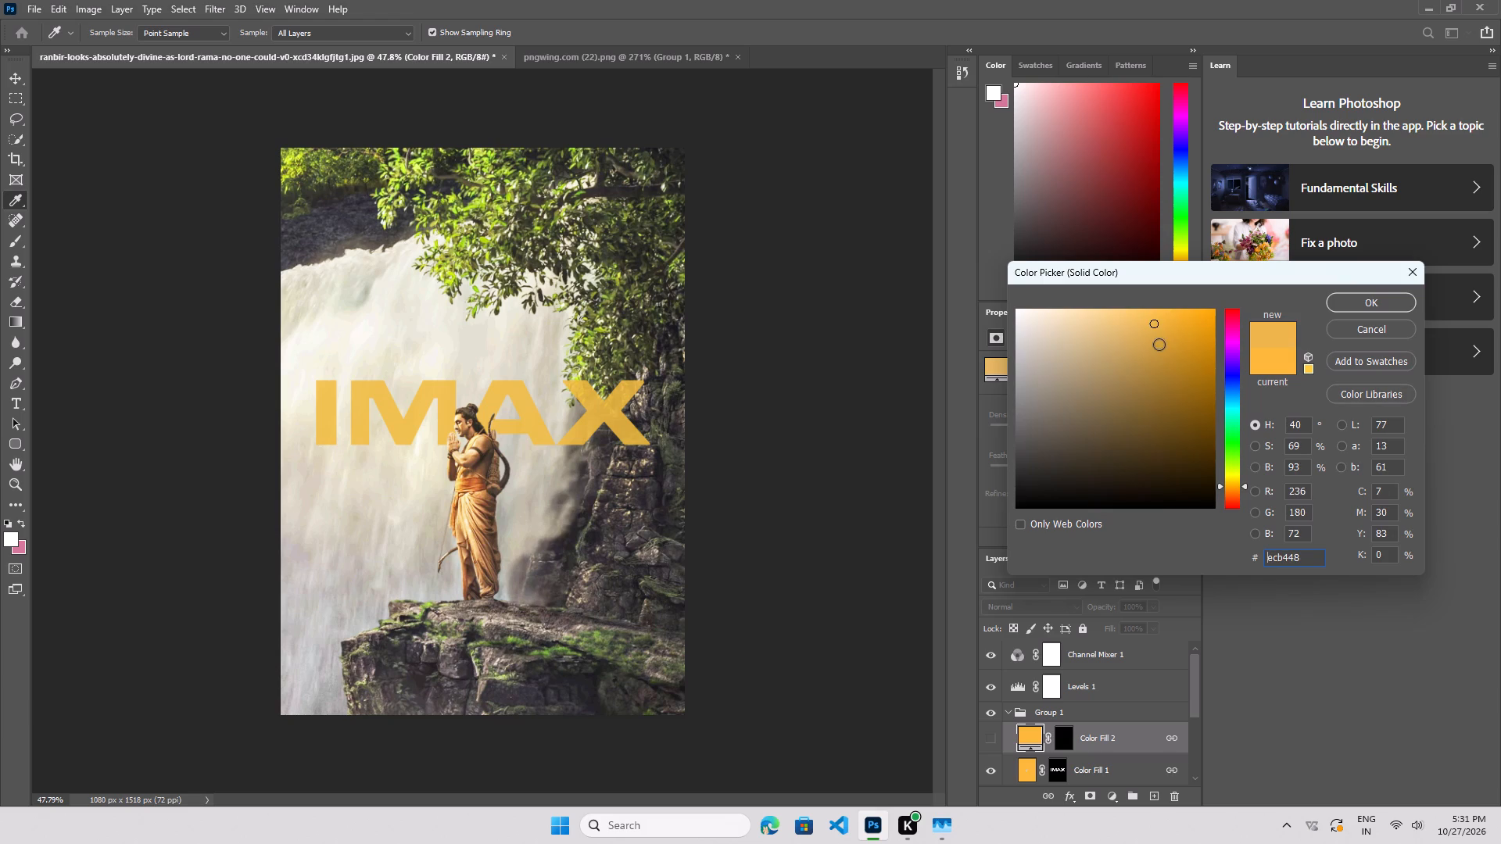
click(1236, 493)
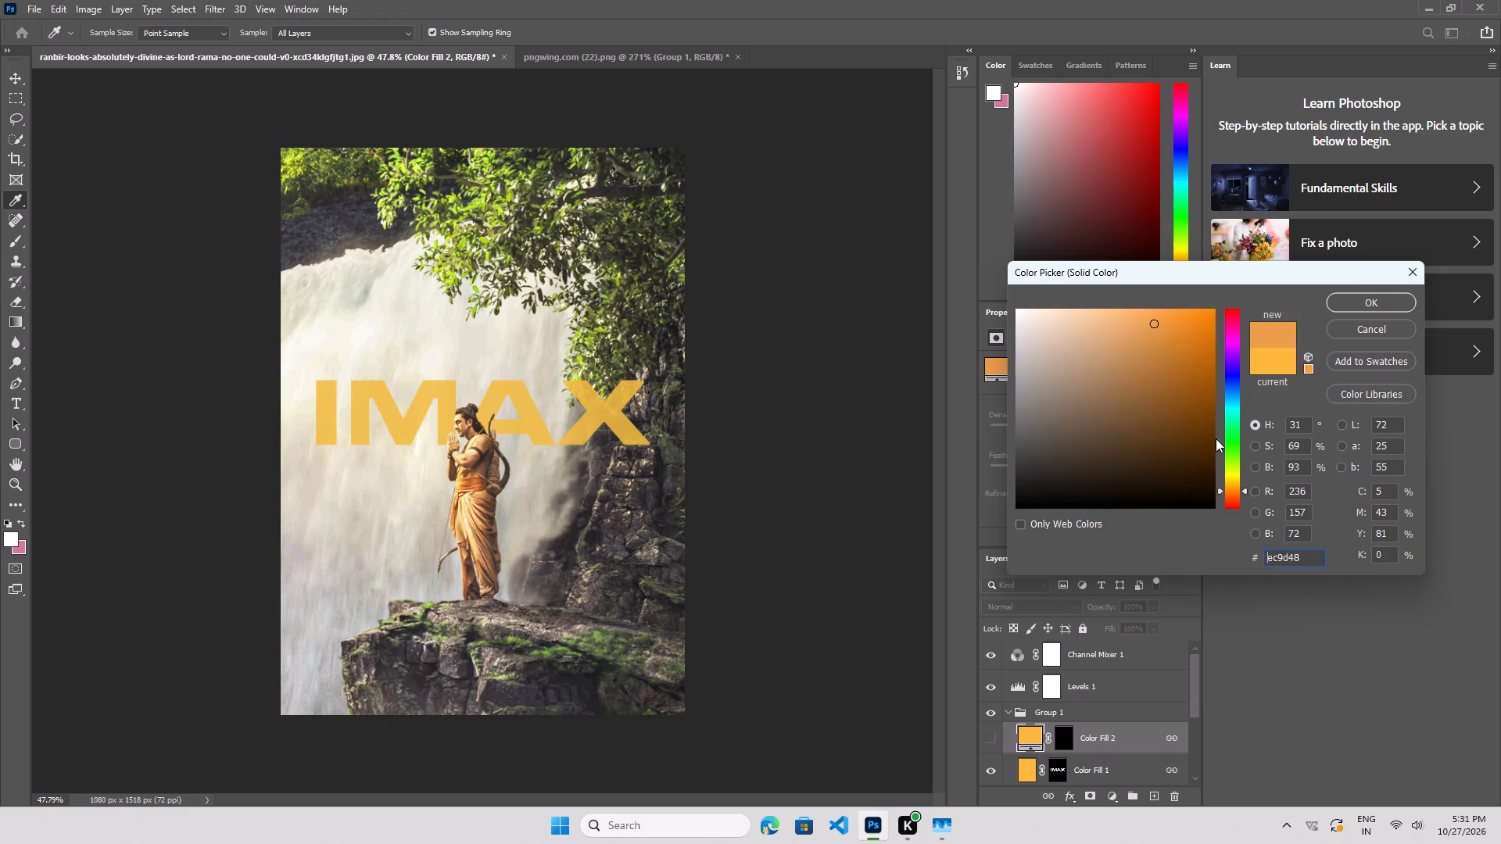
drag(1161, 334, 1155, 316)
click(1378, 306)
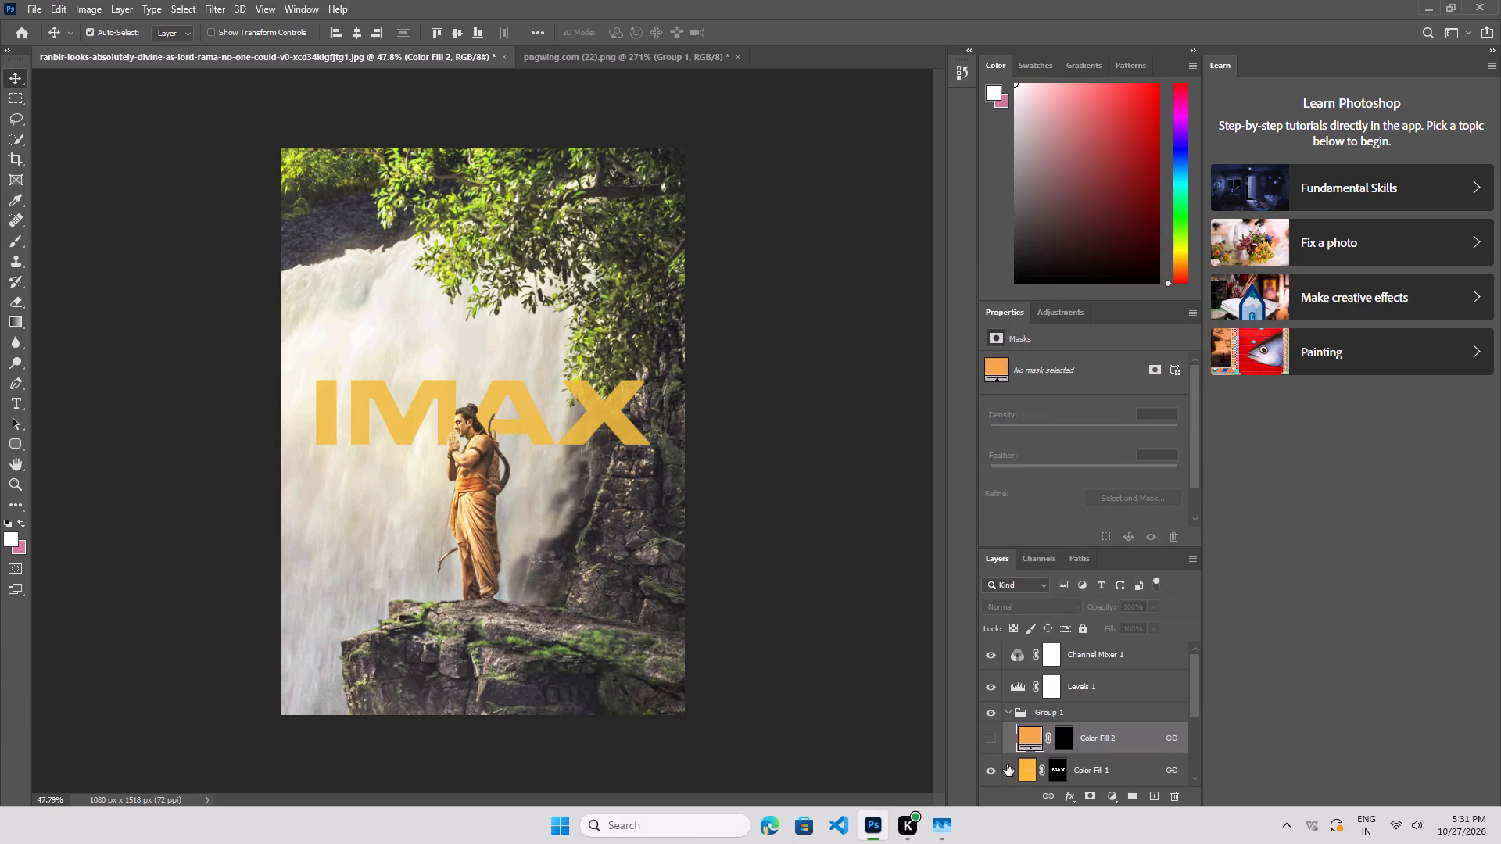
Toggle the visibility of the Color Fill 2 and Color Fill 1 layers to check which one holds the IMAX lettering.
click(991, 742)
click(991, 742)
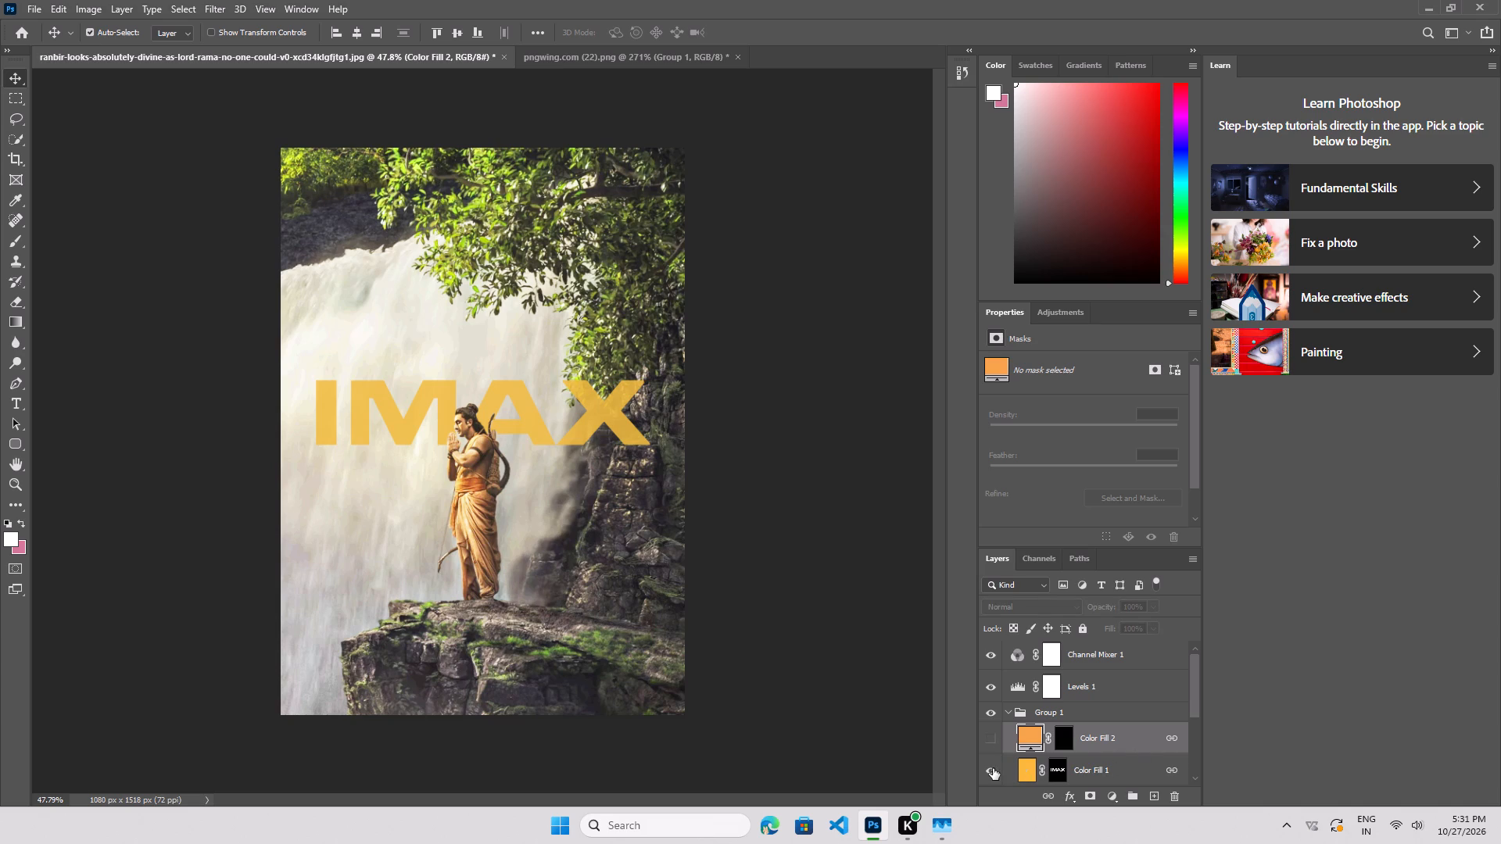
click(993, 768)
click(993, 768)
Apply a Color Overlay effect in orange #ed7a2b to the Color Fill 1 layer.
click(1024, 770)
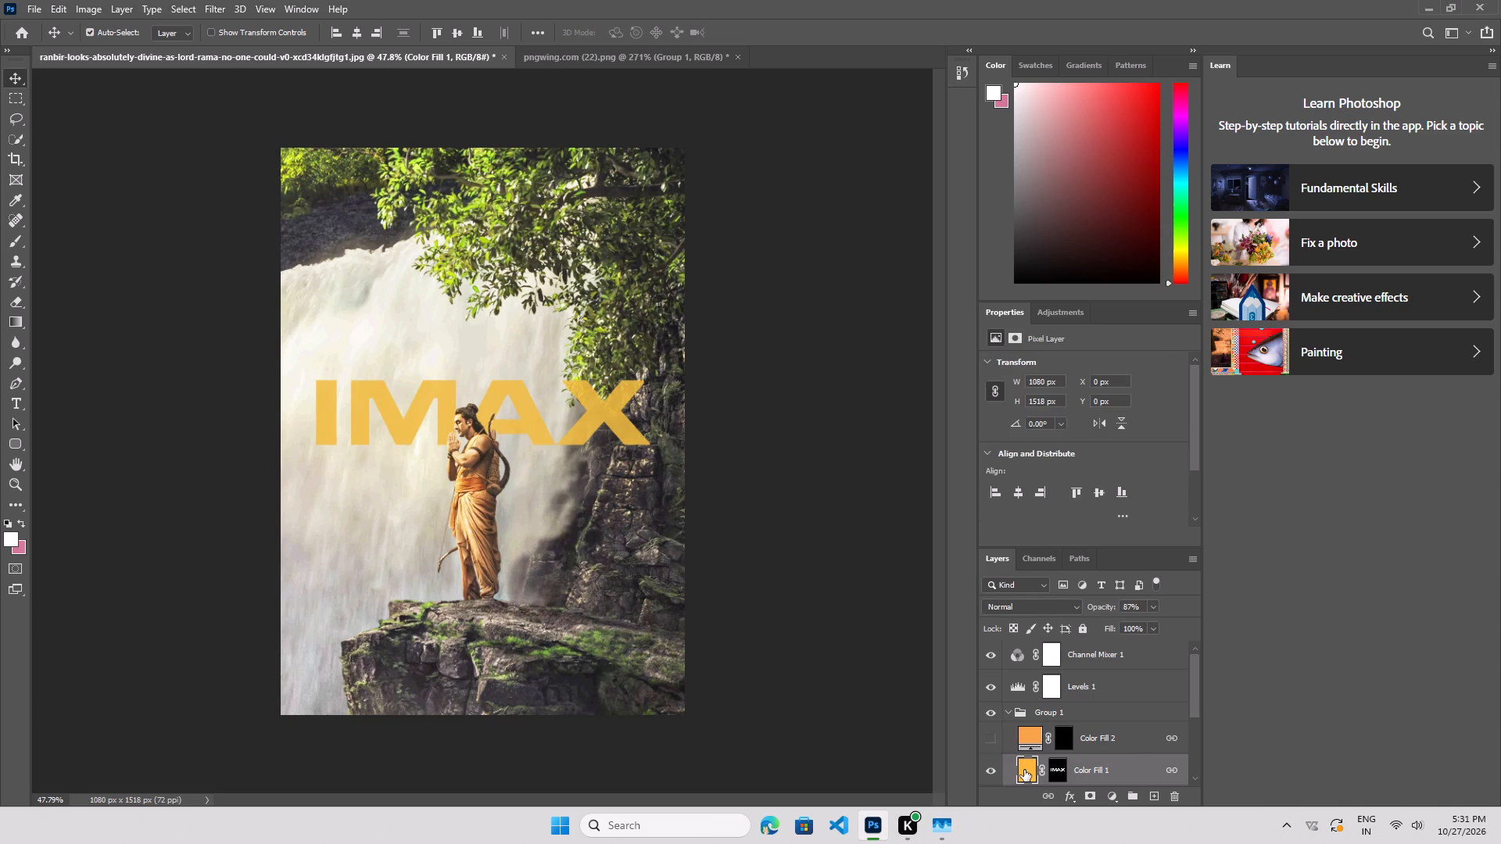
double_click(1024, 770)
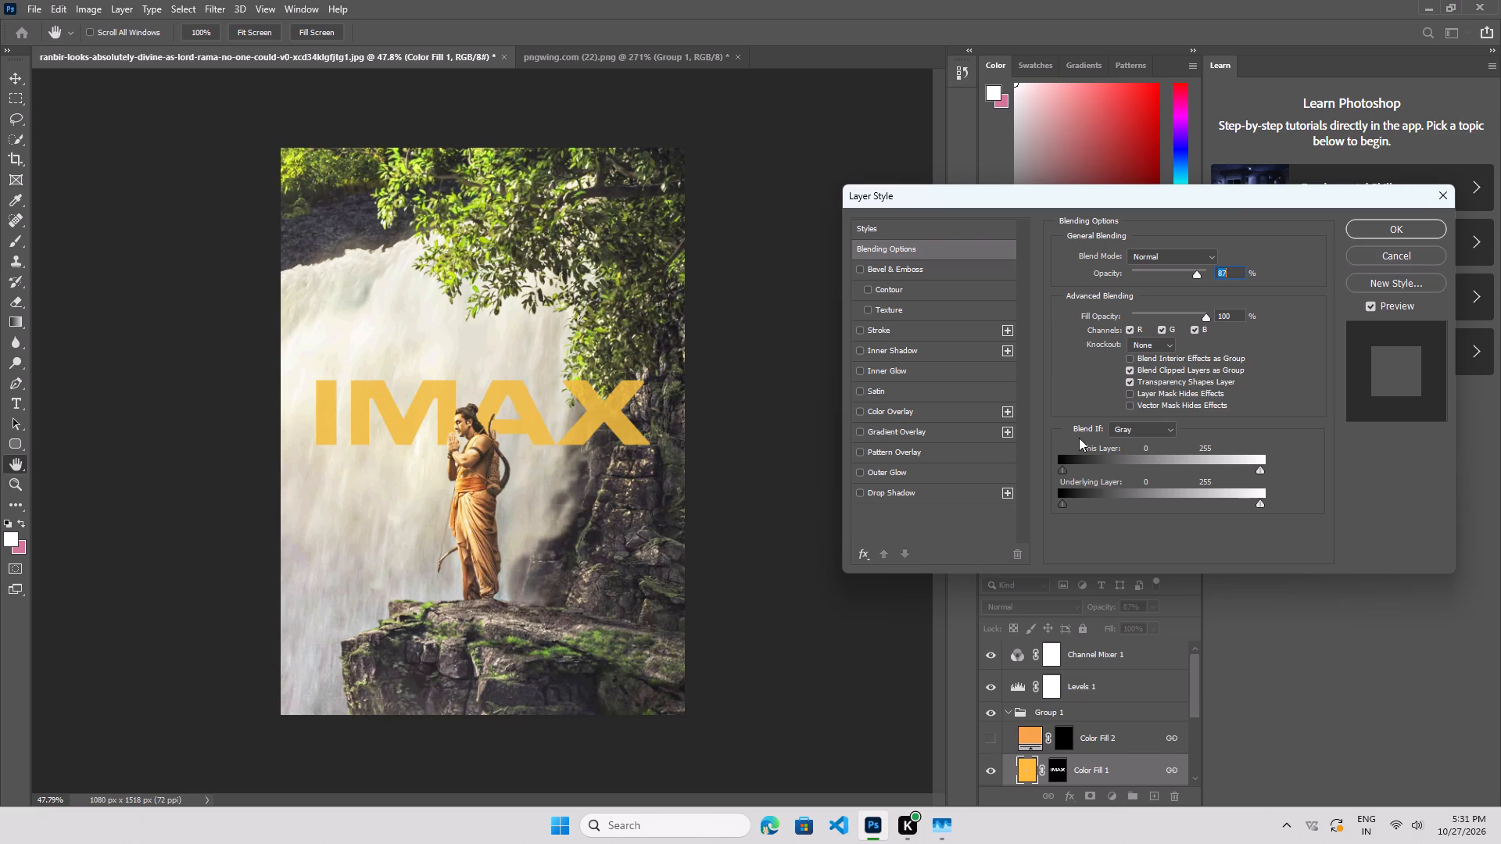
click(912, 418)
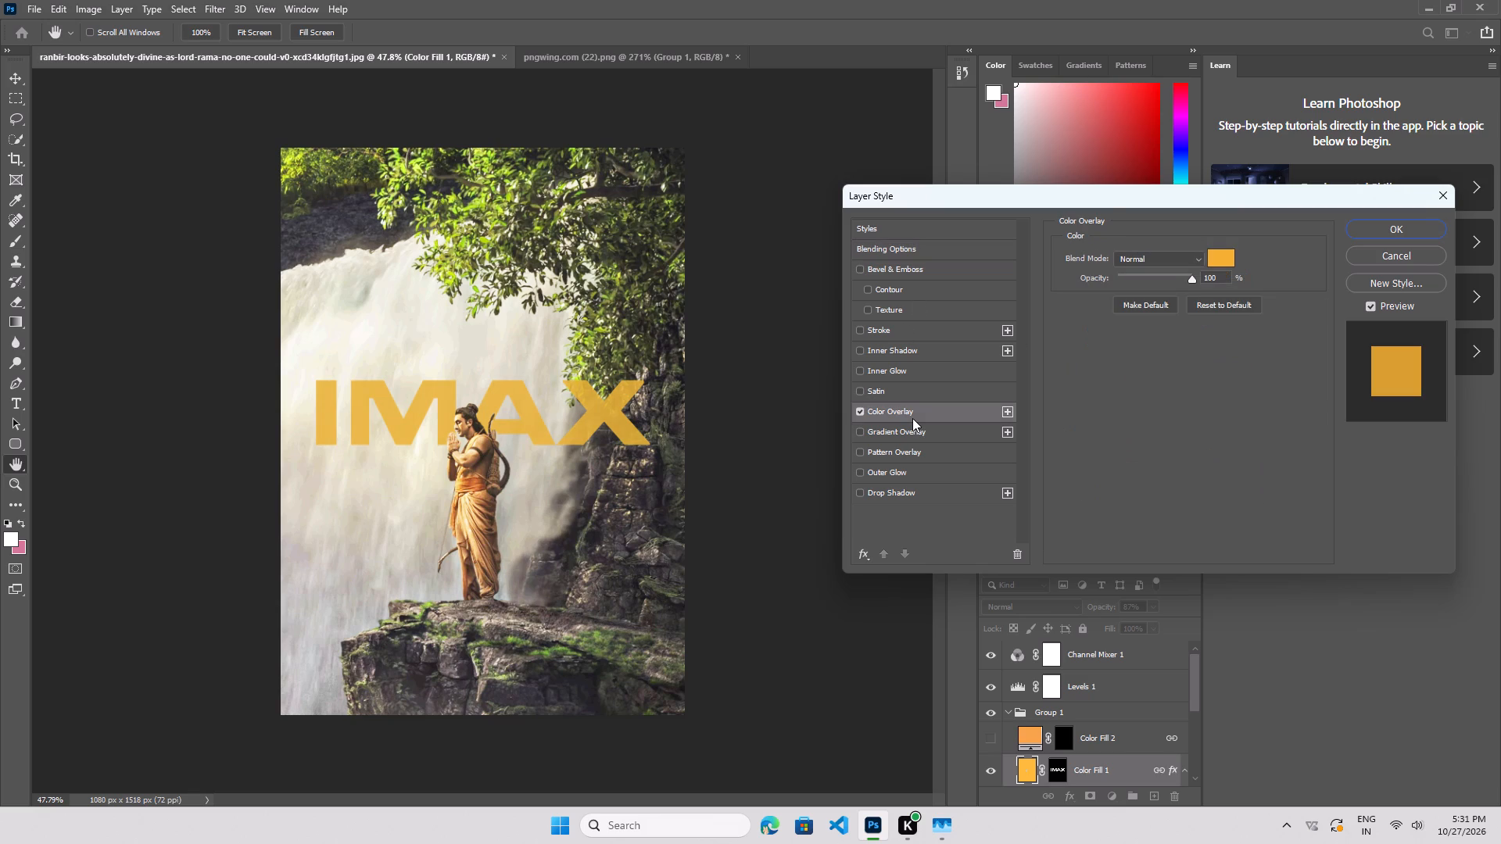
click(1231, 267)
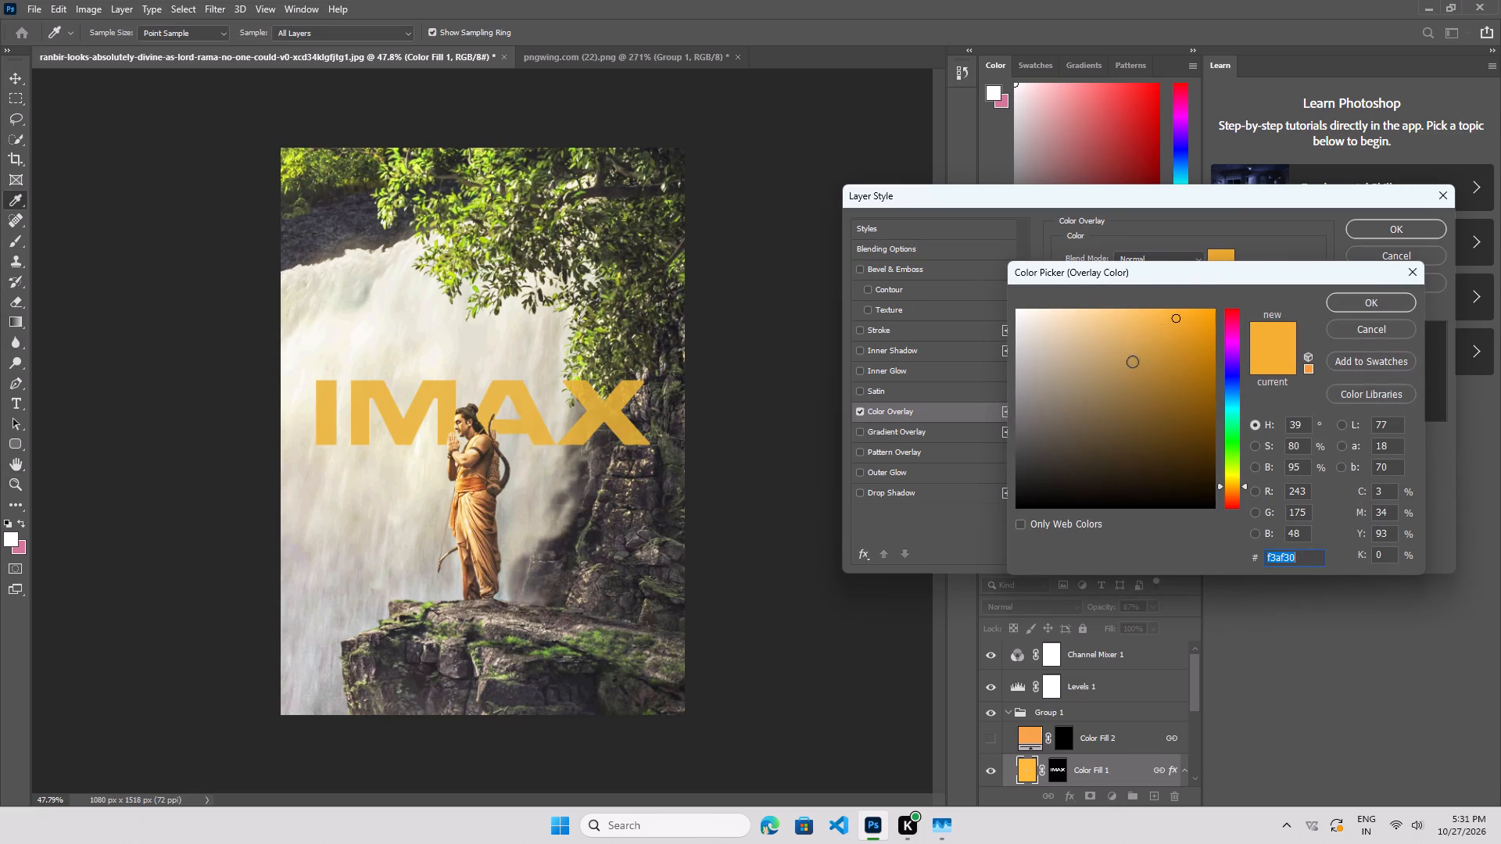
click(1238, 492)
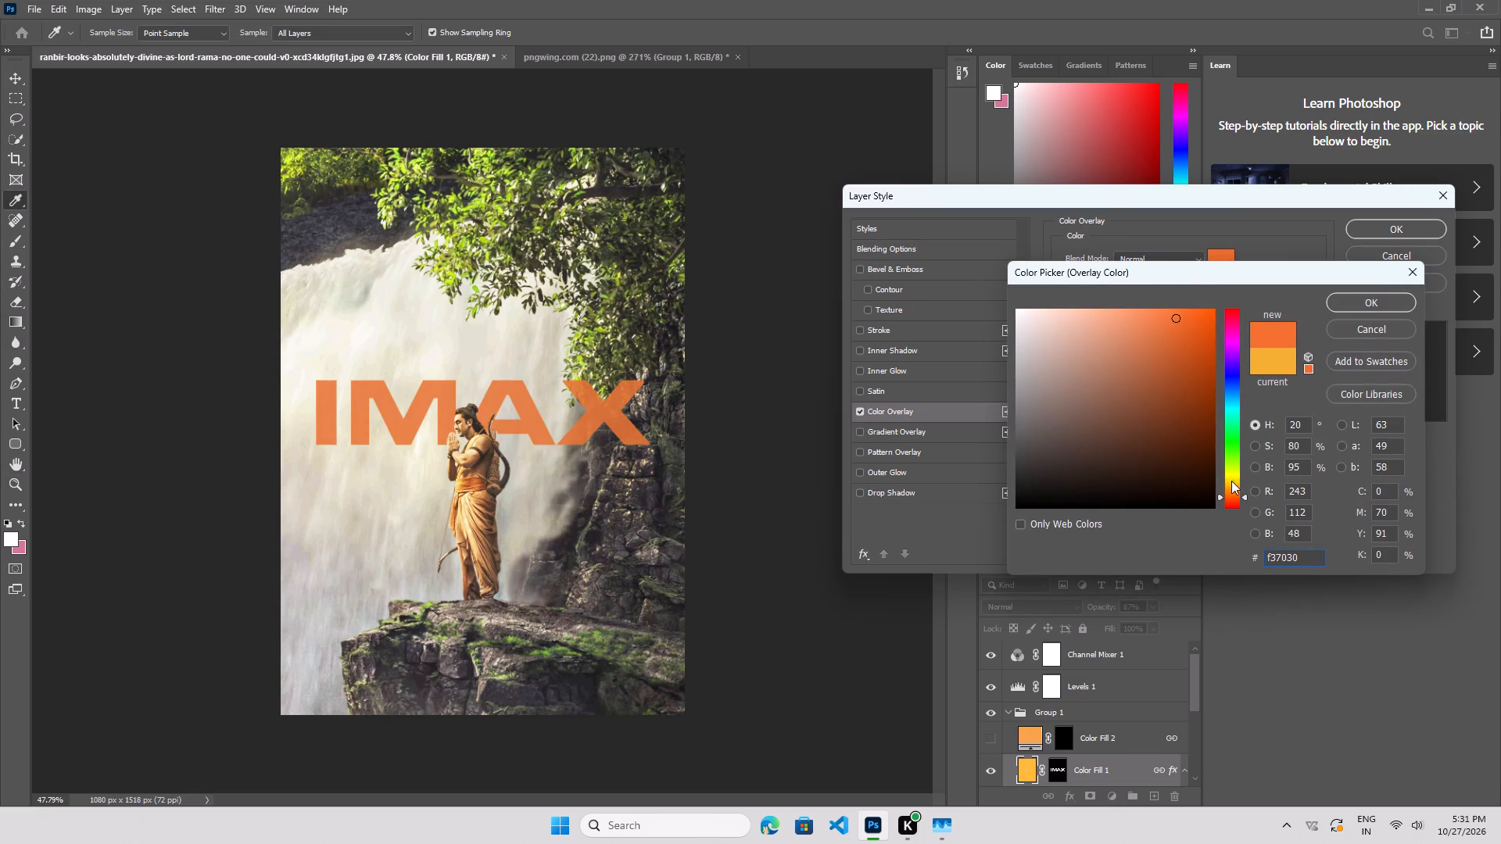
click(1237, 488)
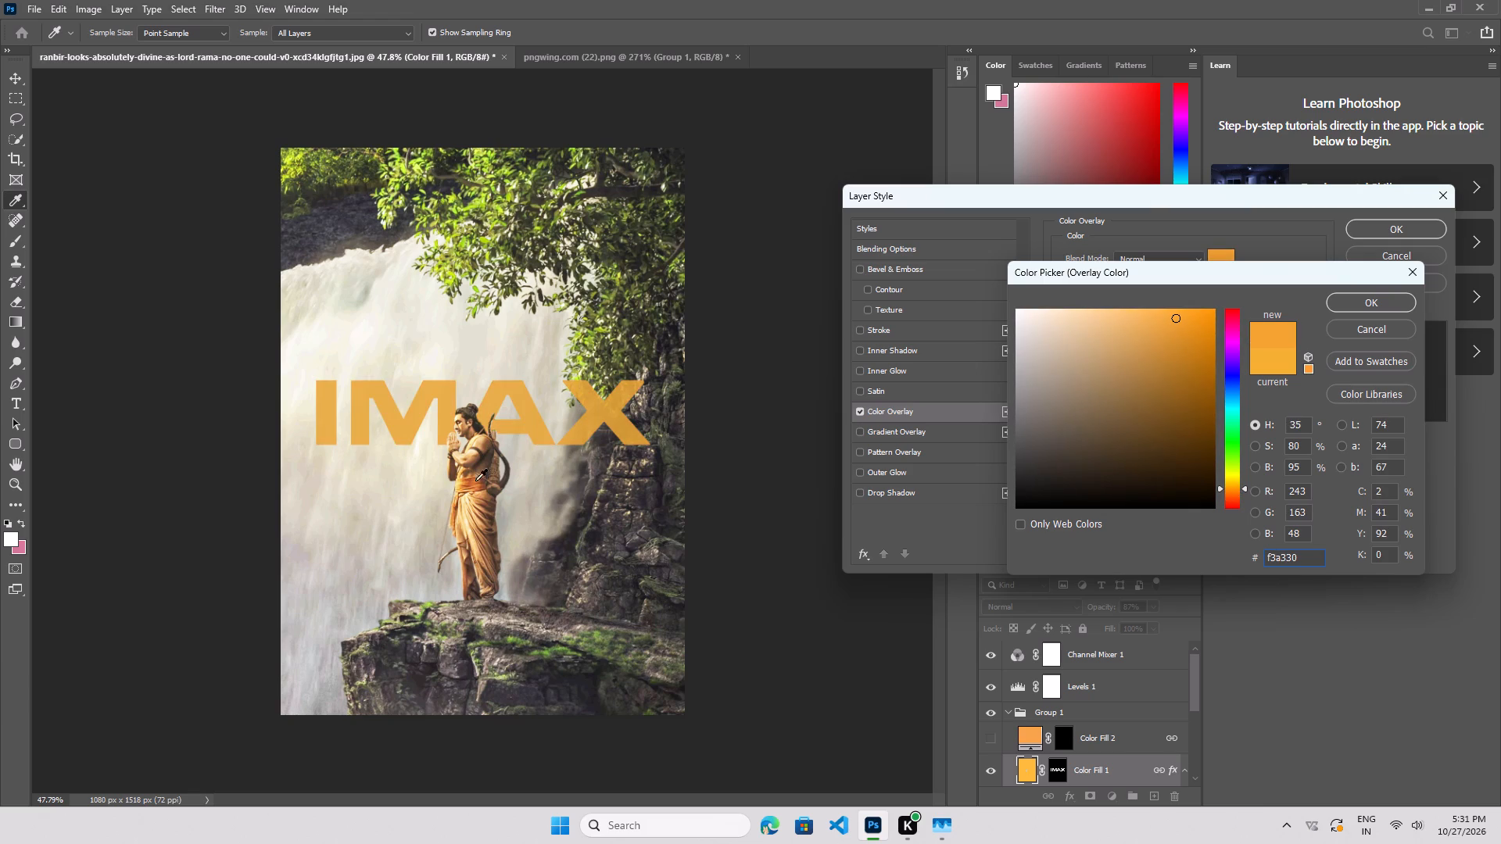
click(478, 485)
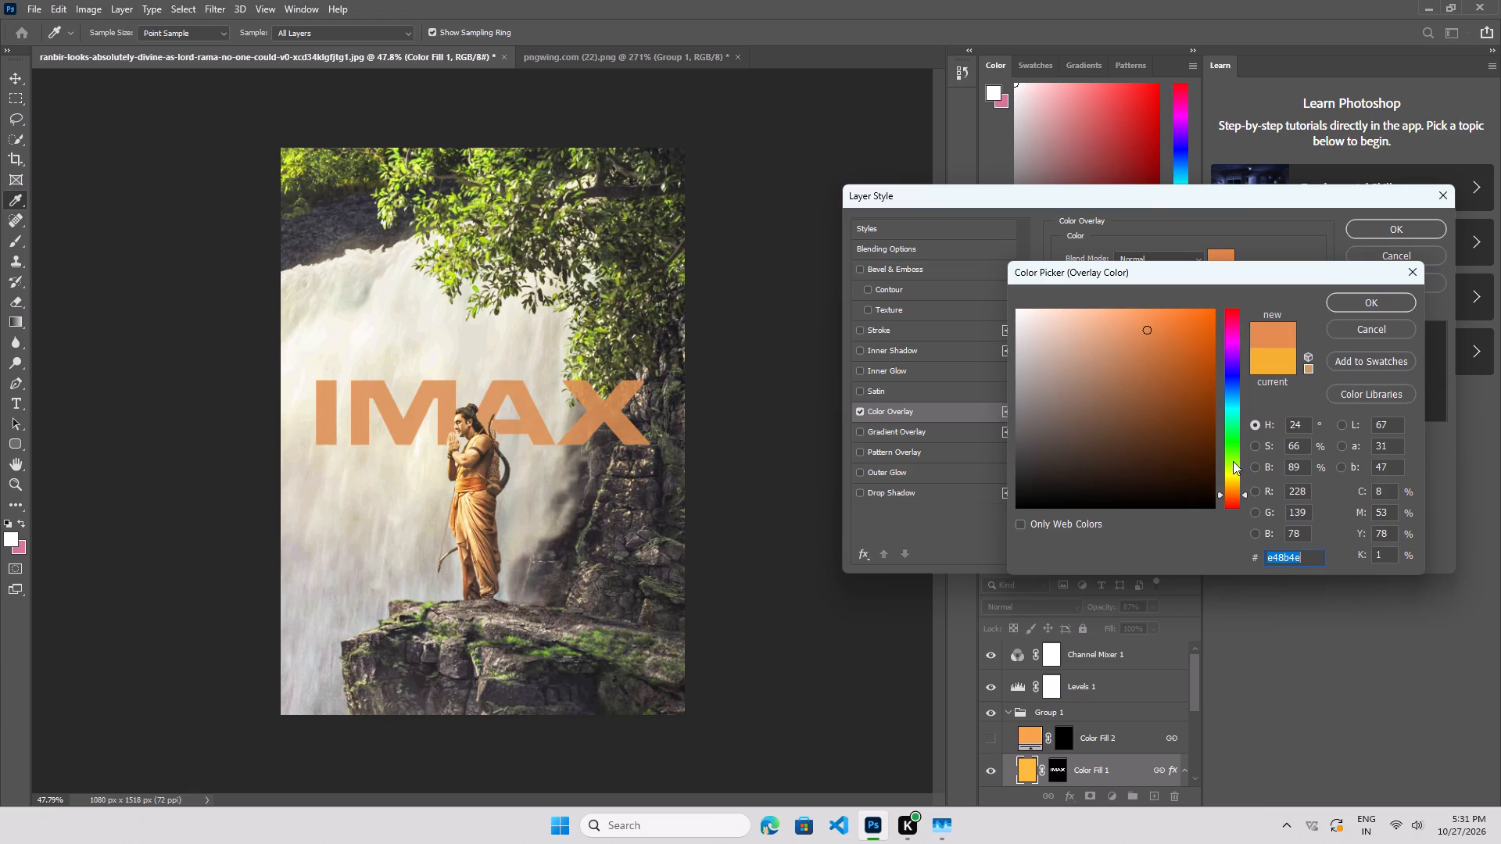
drag(1190, 332, 1179, 323)
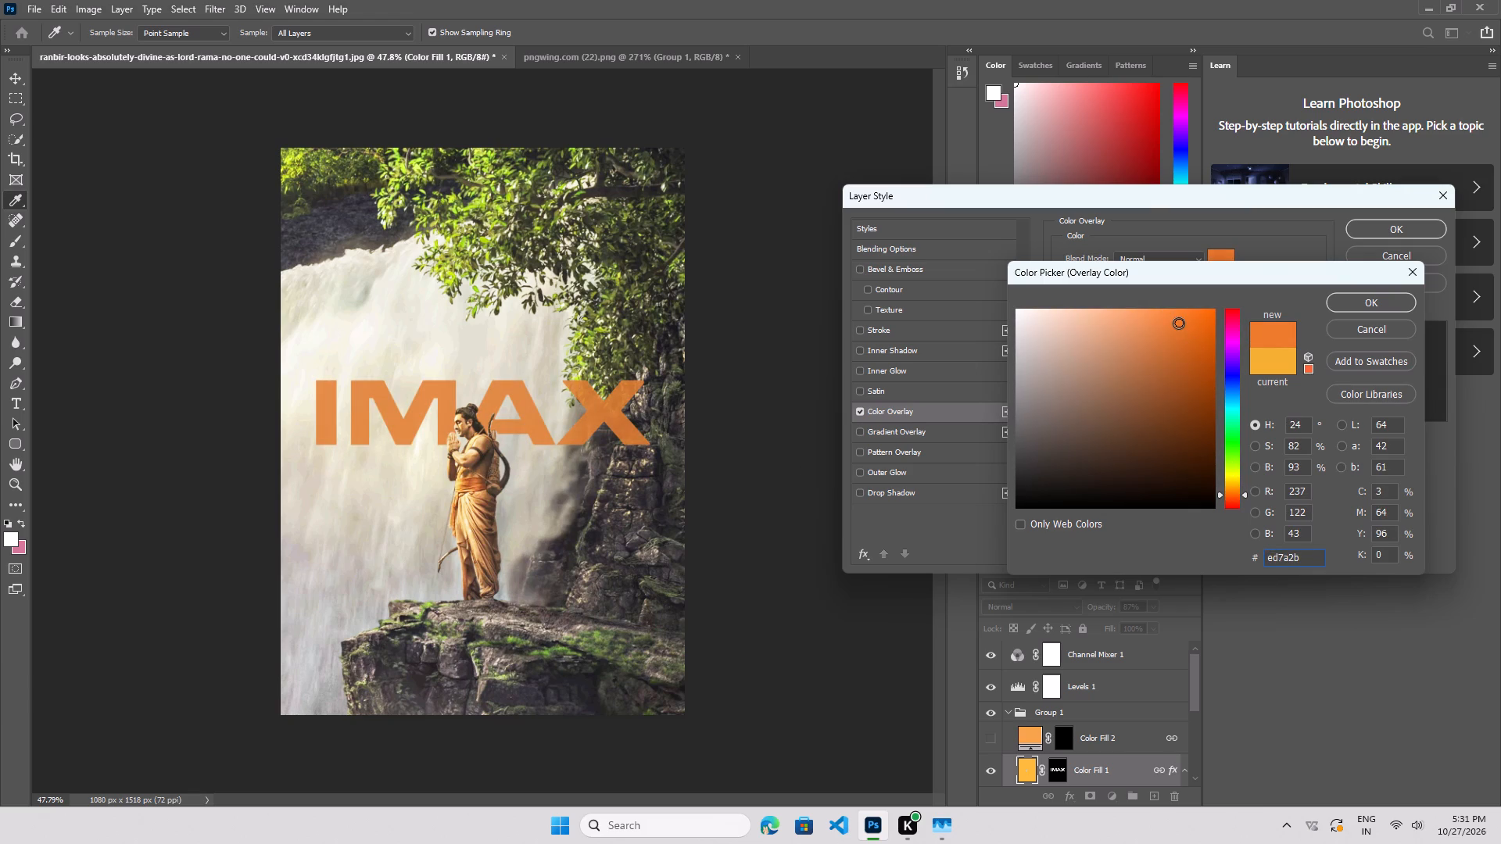
click(1372, 308)
click(1401, 226)
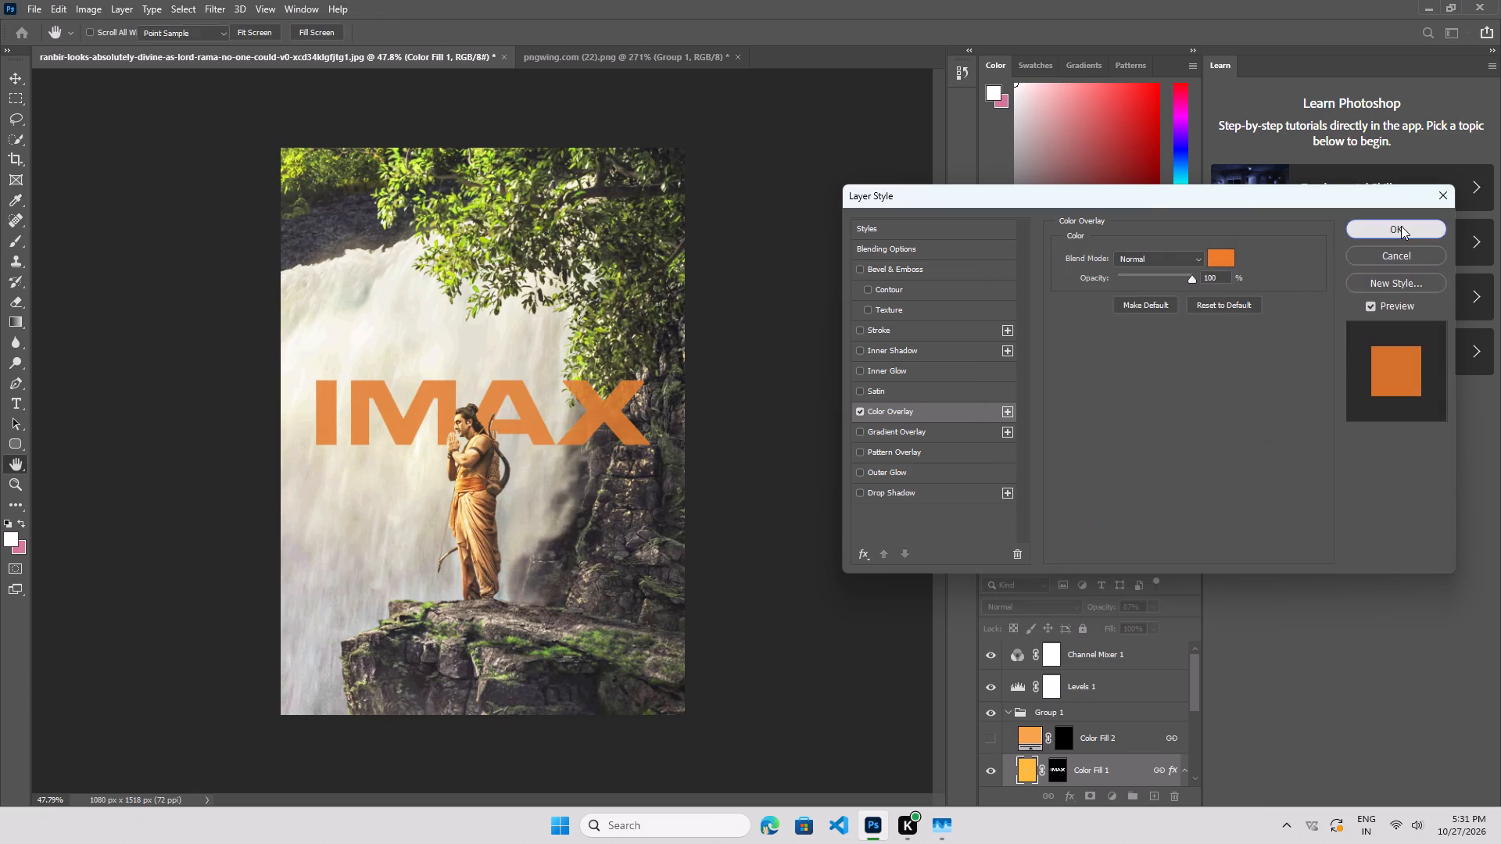
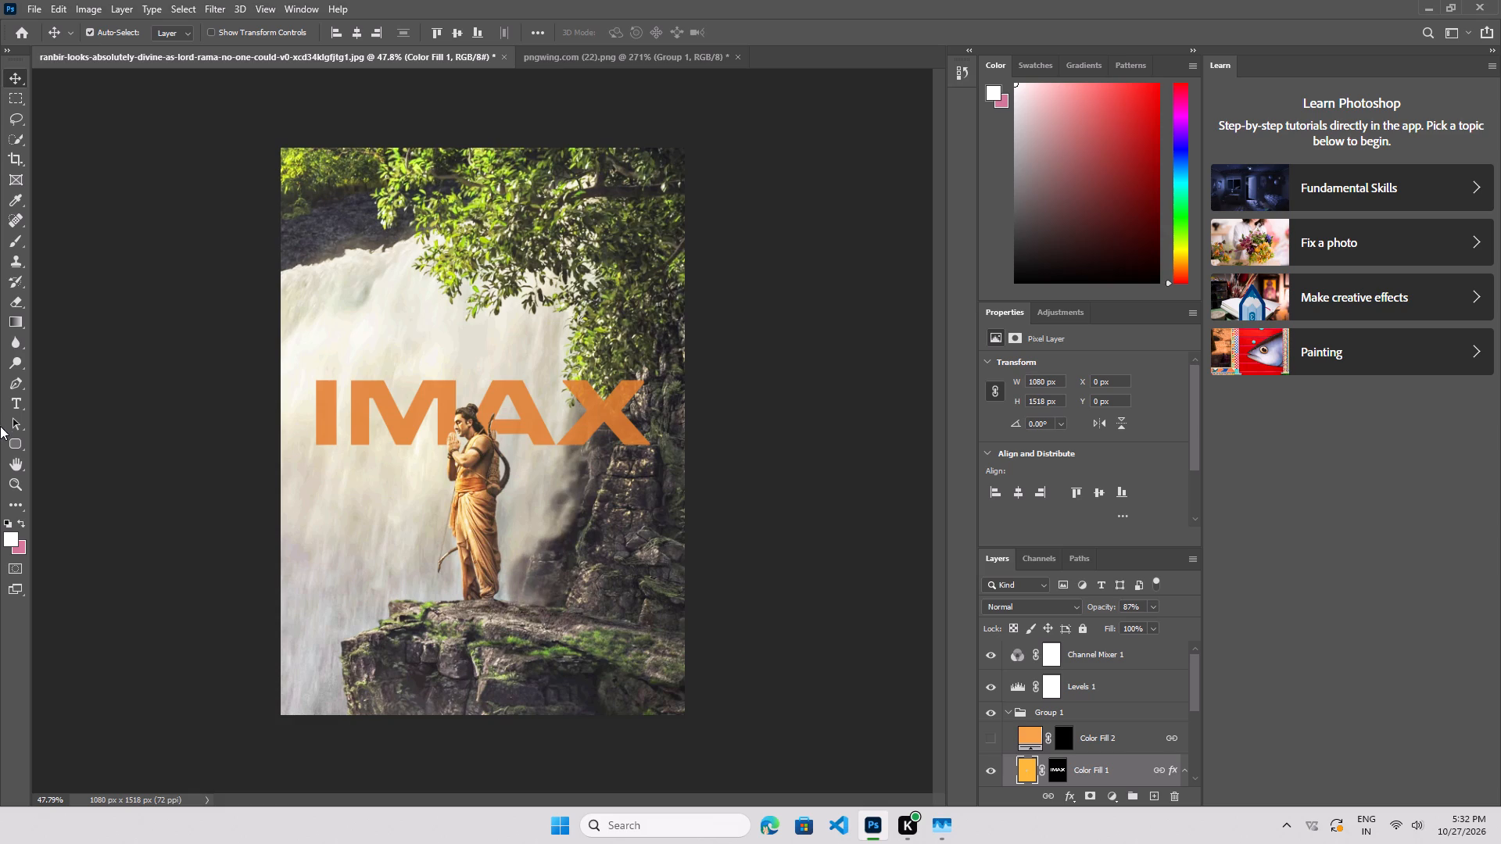
Start adding a text element to the waterfall poster with the Type tool.
click(16, 399)
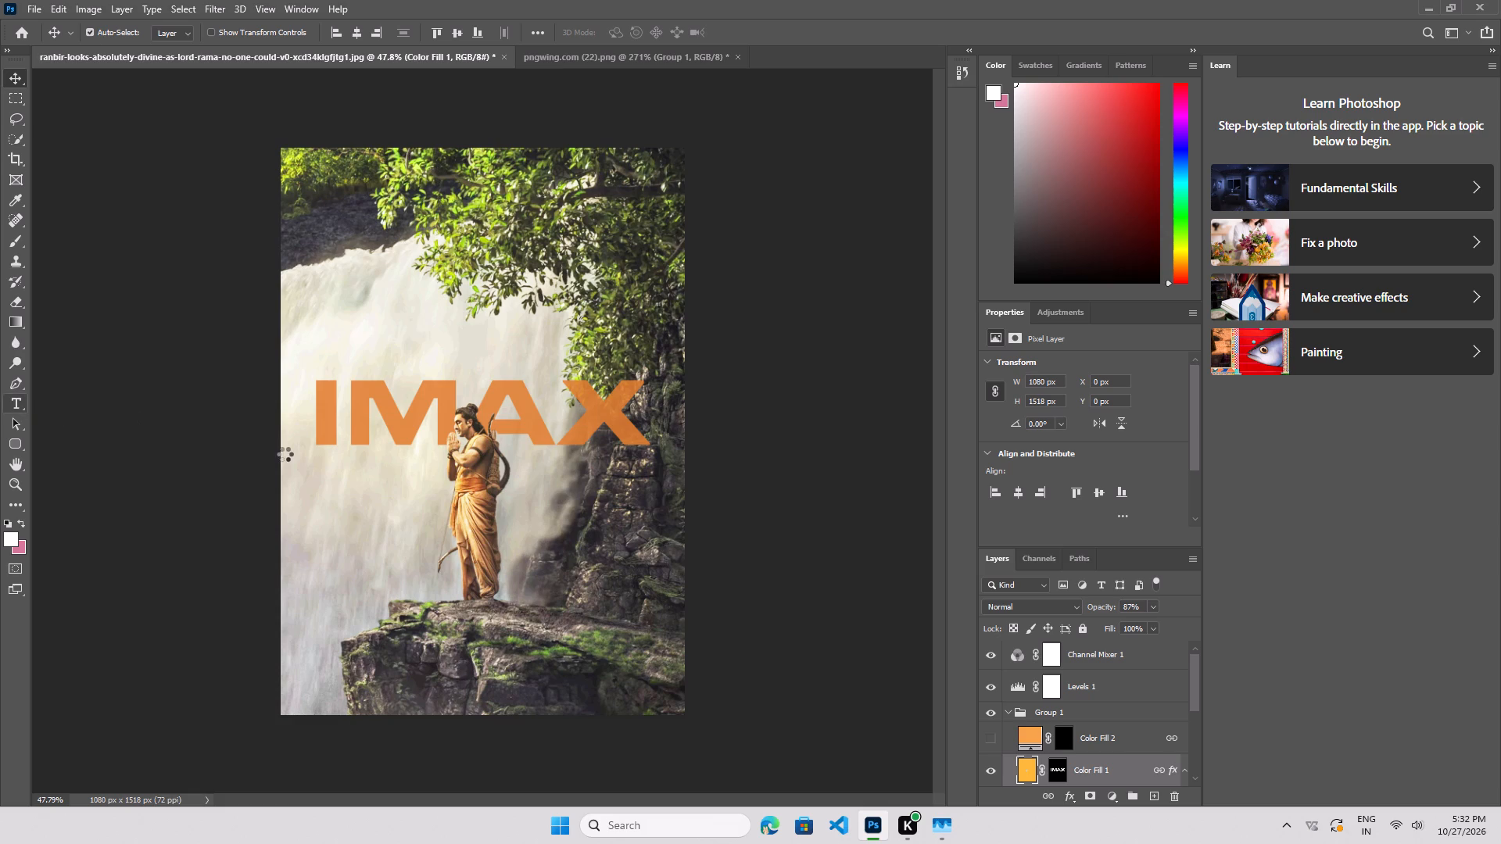